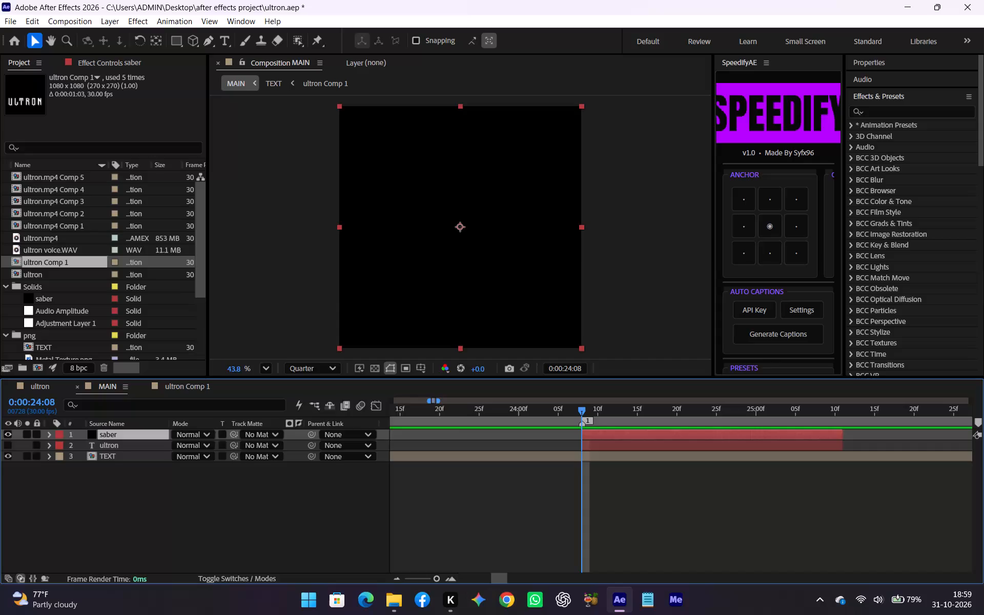
Find the Saber effect and apply it to the saber layer in the MAIN composition.
{"action": "left_click", "coordinate": [941, 107]}
{"action": "type", "text": "saber"}
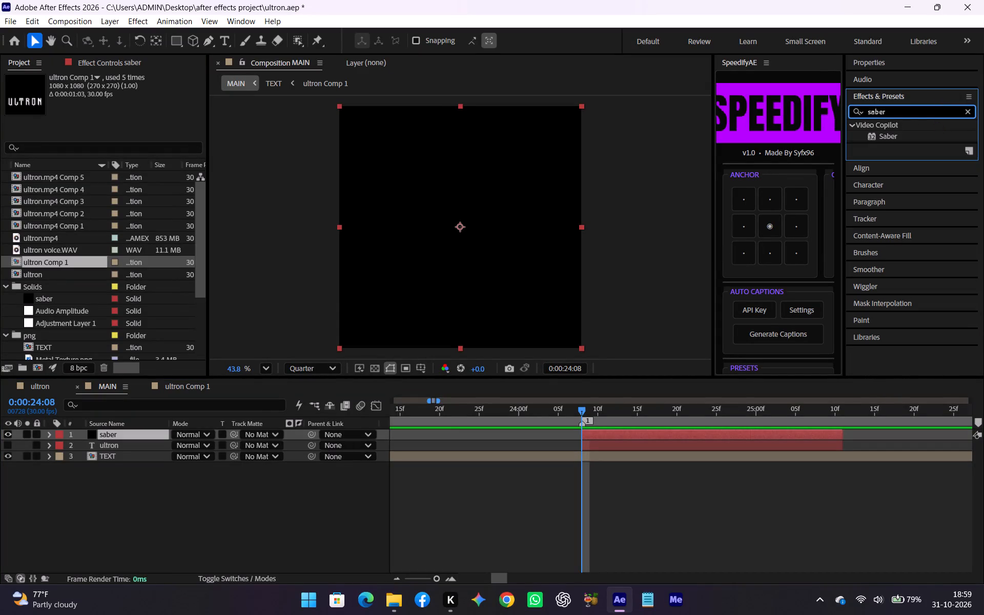
{"action": "left_click_drag", "start_coordinate": [893, 133], "coordinate": [593, 433]}
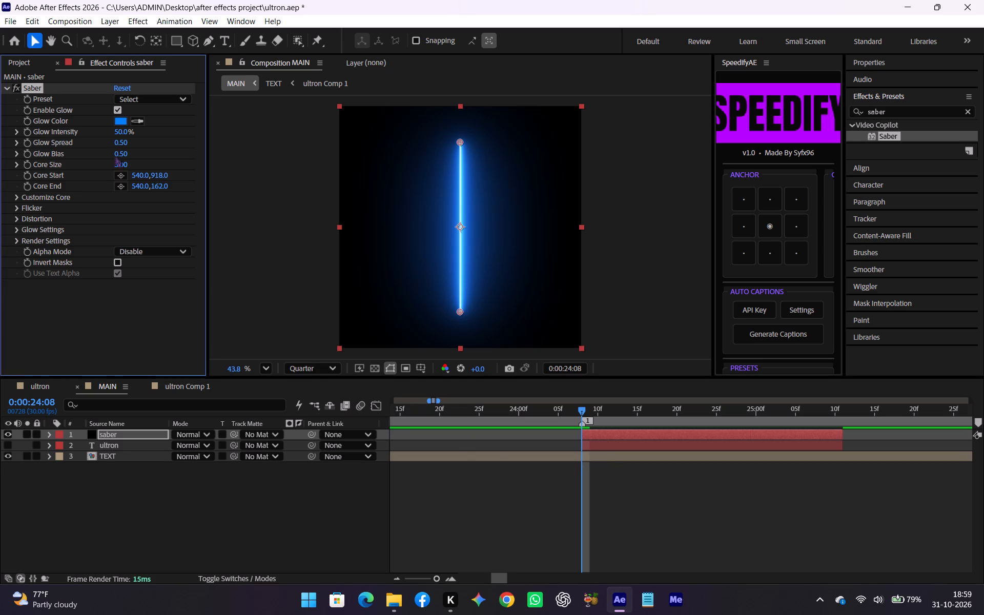
Set the Saber effect's Glow Intensity to 30% and its Glow Spread to 0.2.
{"action": "left_click", "coordinate": [120, 128]}
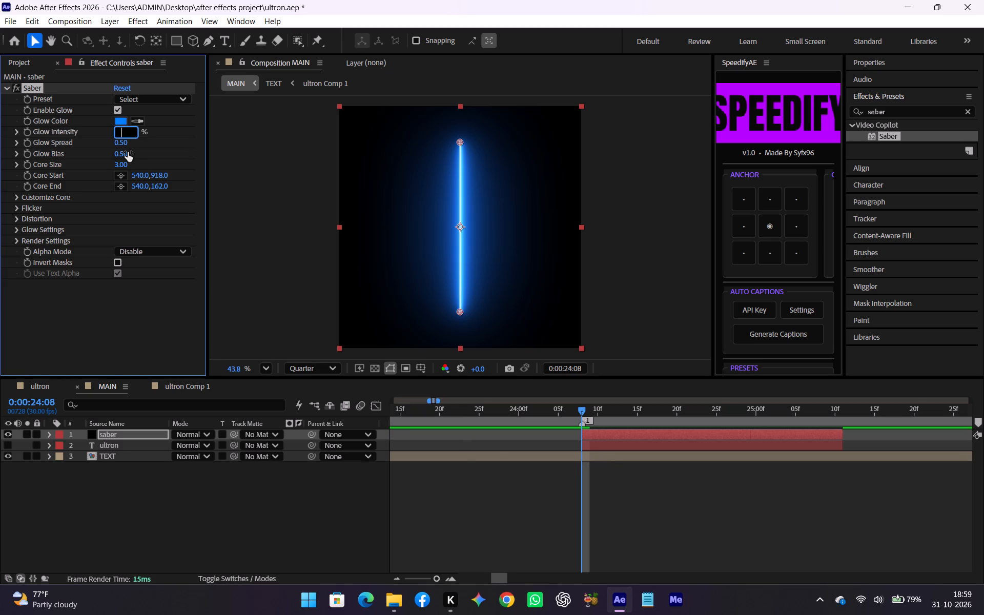
{"action": "key", "text": "BackSpace"}
{"action": "type", "text": "30"}
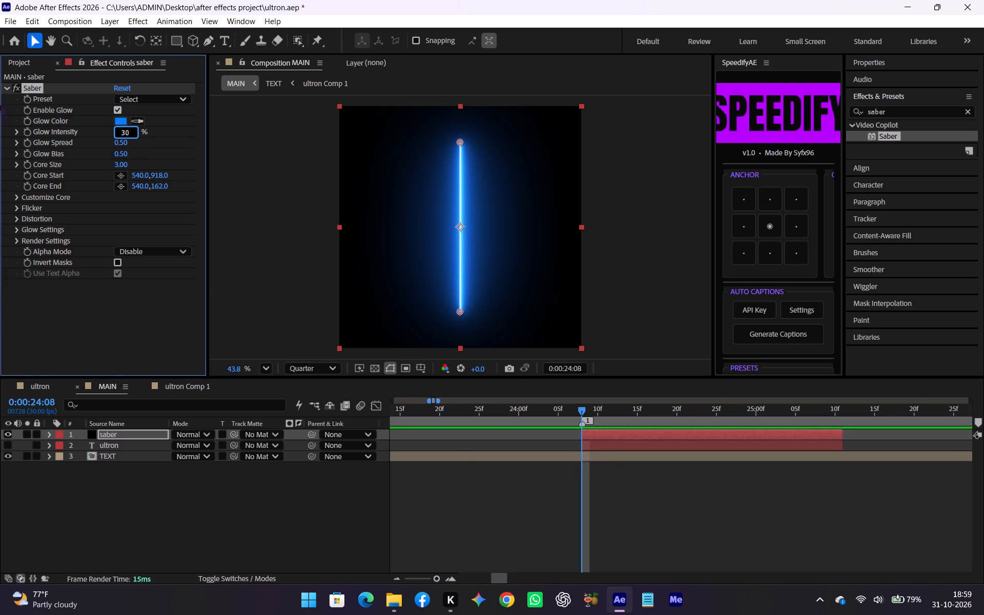
{"action": "left_click", "coordinate": [125, 140]}
{"action": "key", "text": "BackSpace"}
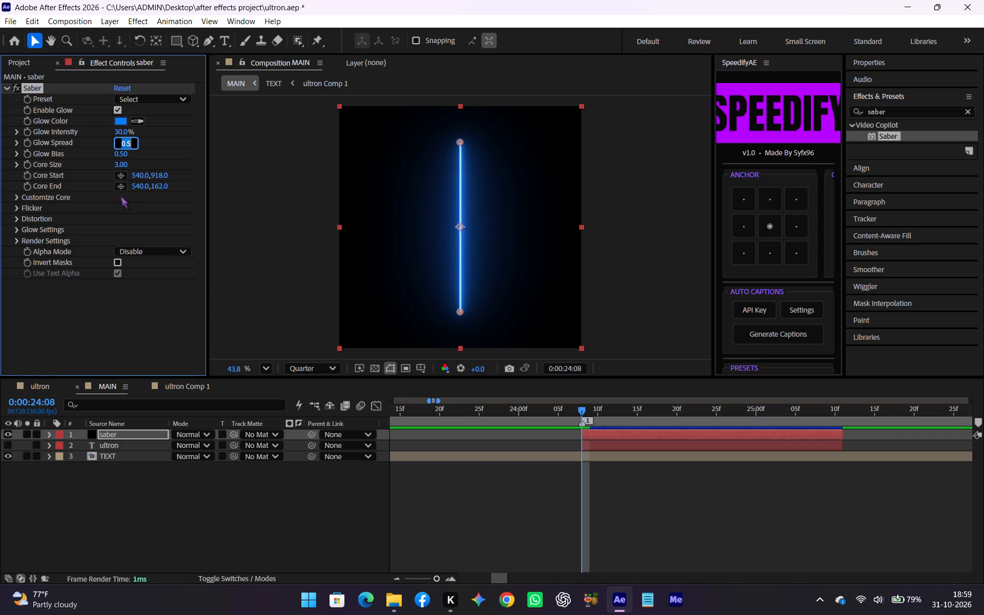
{"action": "key", "text": "0"}
{"action": "type", "text": ".2"}
{"action": "left_click", "coordinate": [134, 321]}
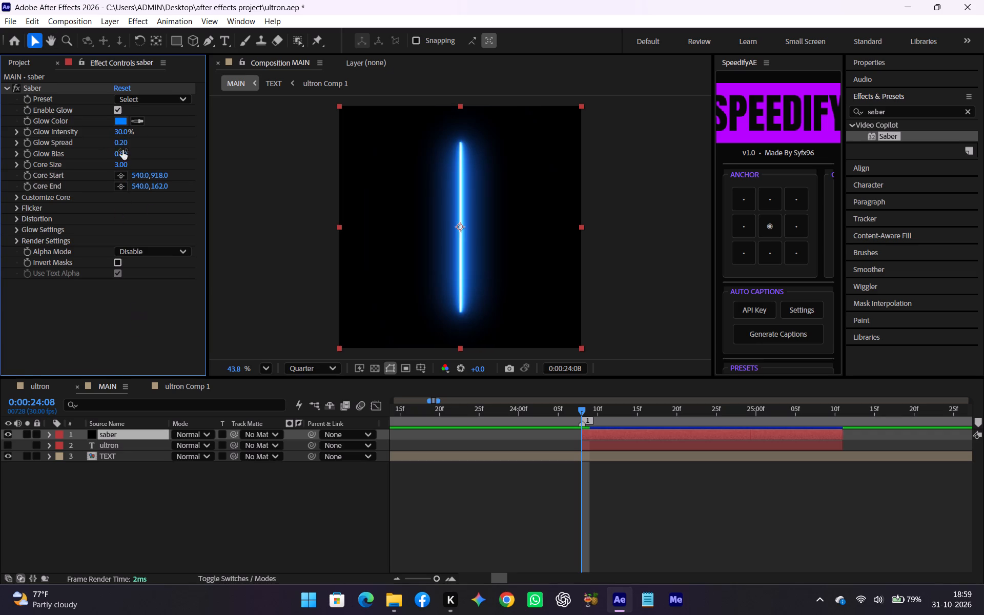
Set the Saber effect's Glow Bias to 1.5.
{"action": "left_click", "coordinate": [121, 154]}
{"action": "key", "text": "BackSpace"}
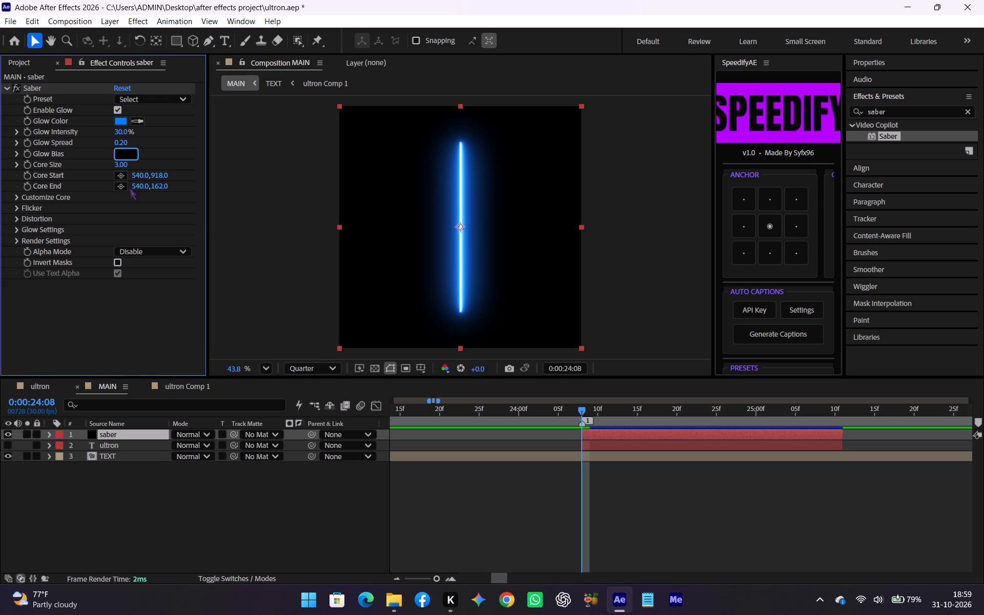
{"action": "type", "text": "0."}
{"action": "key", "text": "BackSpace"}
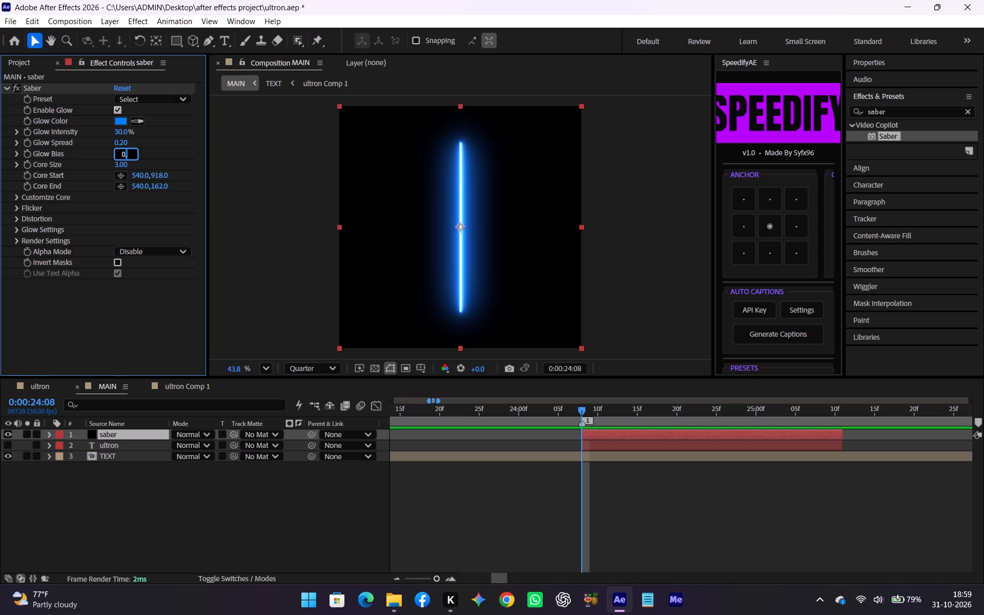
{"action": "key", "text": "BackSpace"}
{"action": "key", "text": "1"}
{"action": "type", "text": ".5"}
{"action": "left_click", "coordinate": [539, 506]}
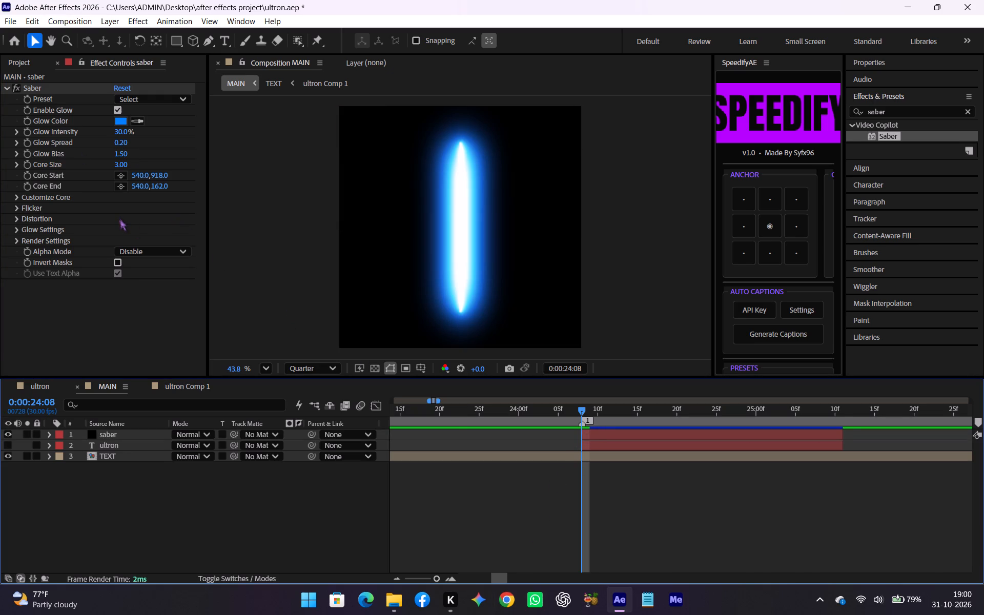
Set the Saber effect's Glow Bias to 0.6 and its Core Size to 1.5.
{"action": "left_click", "coordinate": [124, 152]}
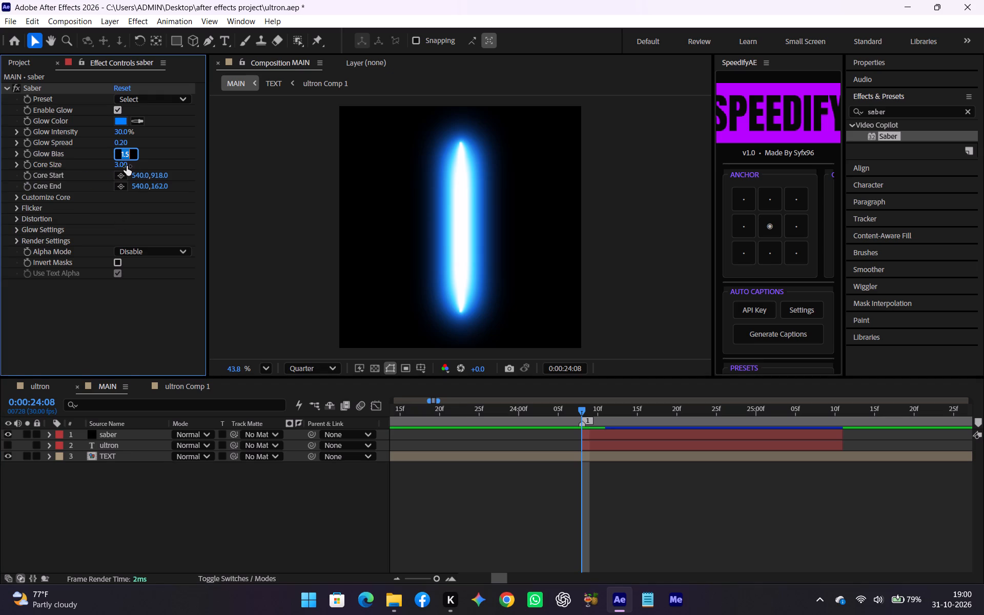
{"action": "key", "text": "BackSpace"}
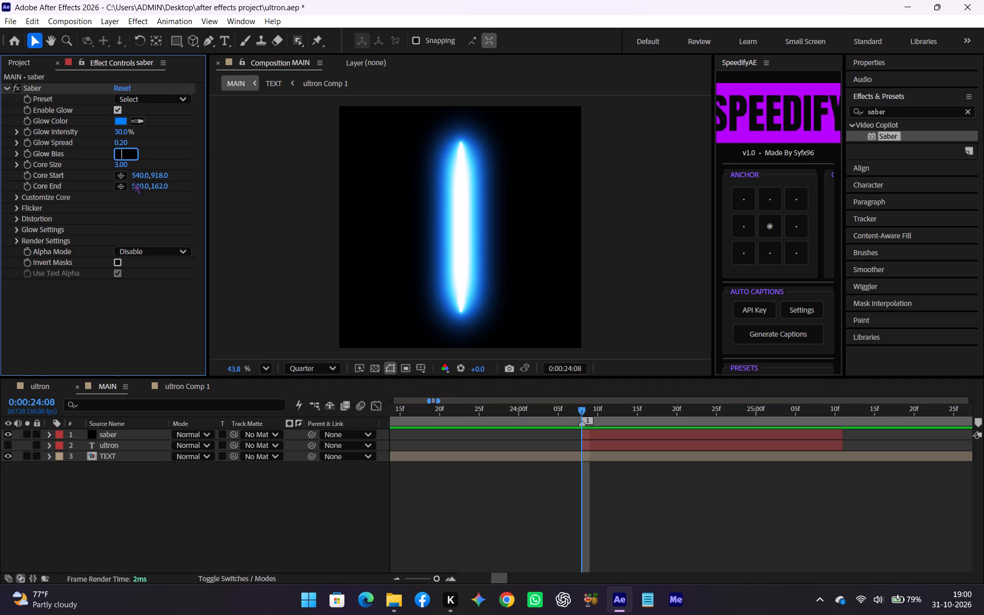
{"action": "type", "text": "0."}
{"action": "key", "text": "6"}
{"action": "left_click", "coordinate": [121, 167]}
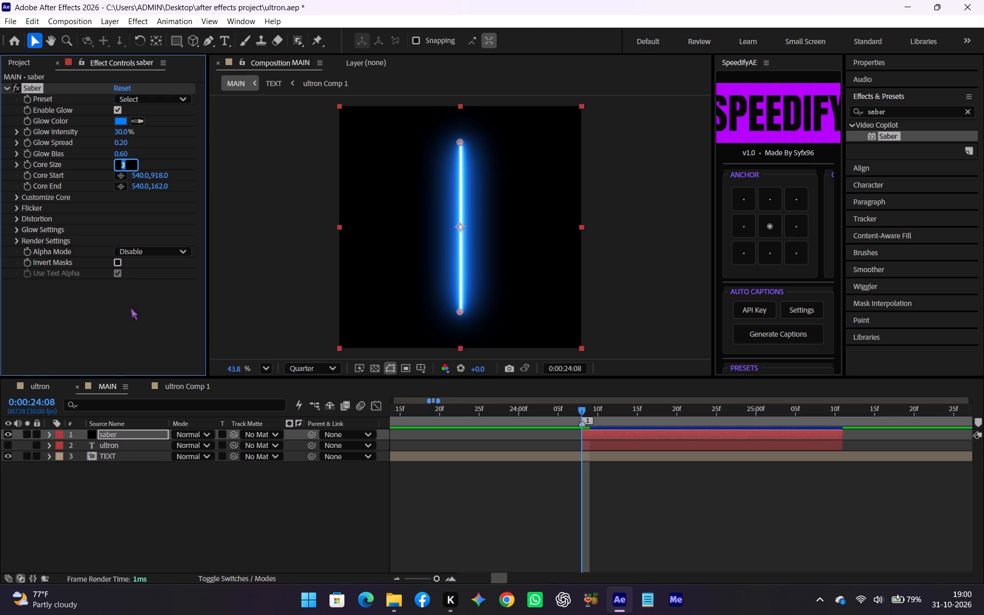
{"action": "key", "text": "BackSpace"}
{"action": "key", "text": "1"}
{"action": "key", "text": "period"}
{"action": "key", "text": "5"}
{"action": "left_click", "coordinate": [99, 330]}
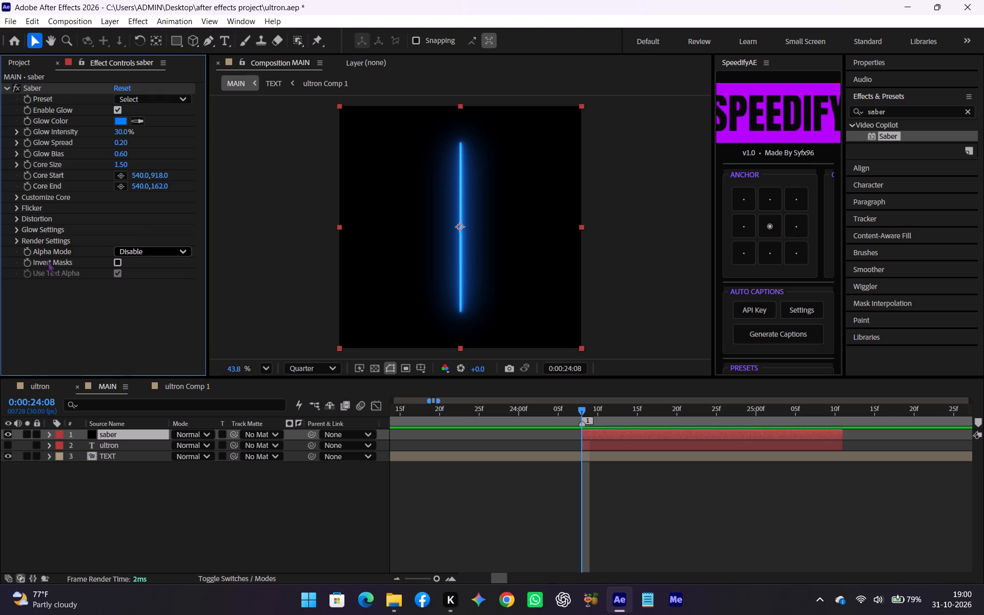
Customize the Saber core by setting its Core Type to Text Layer and choosing the ultron layer as the text source.
{"action": "left_click", "coordinate": [14, 195]}
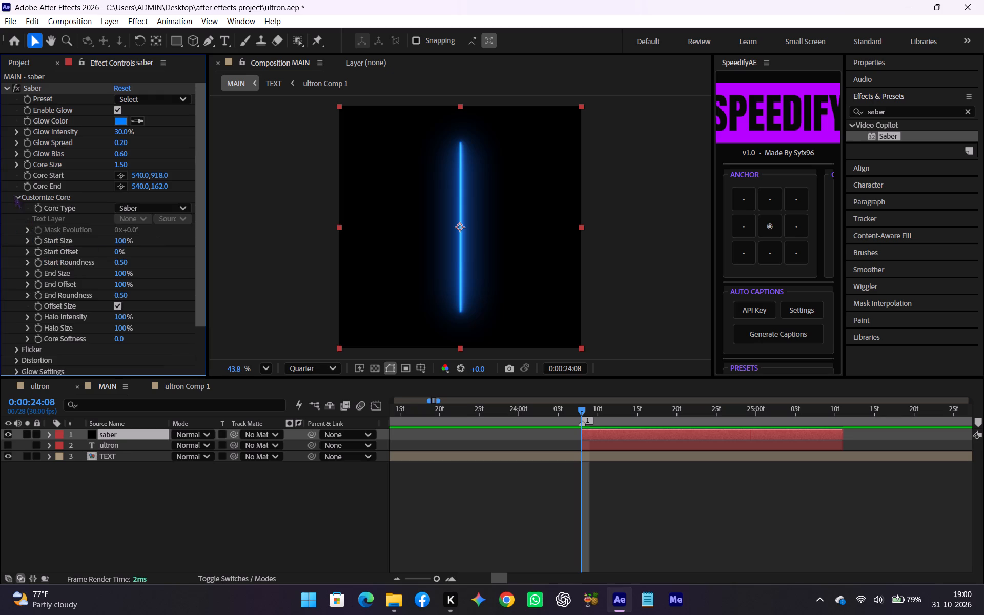
{"action": "left_click", "coordinate": [135, 218]}
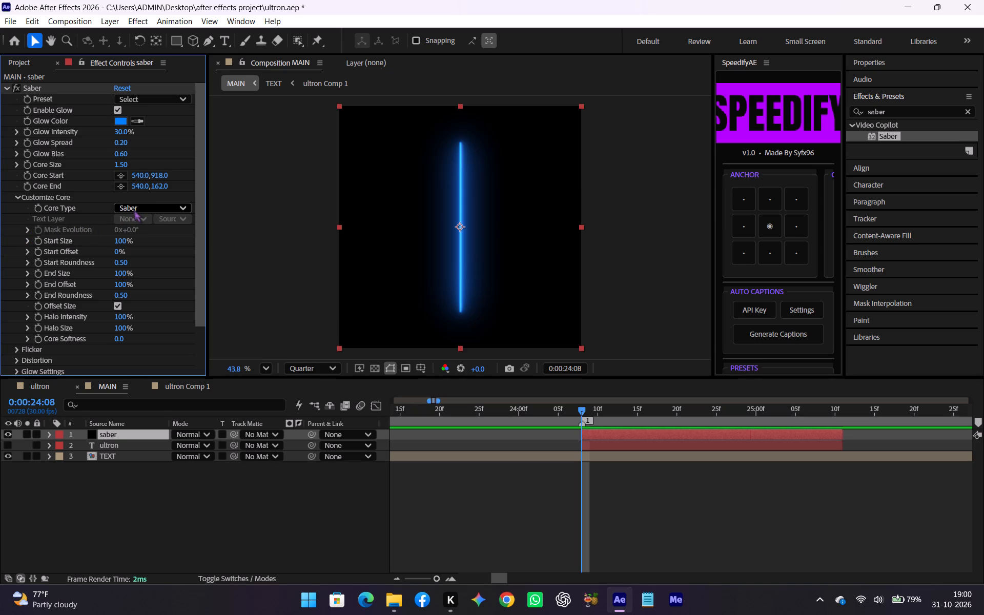
{"action": "left_click", "coordinate": [151, 210]}
{"action": "left_click", "coordinate": [153, 251]}
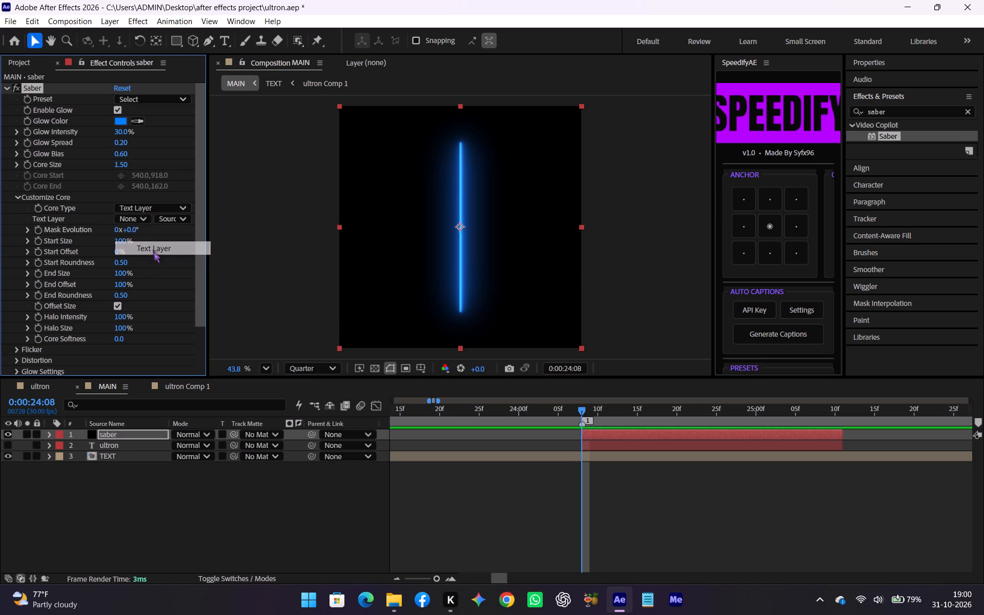
{"action": "left_click", "coordinate": [132, 217]}
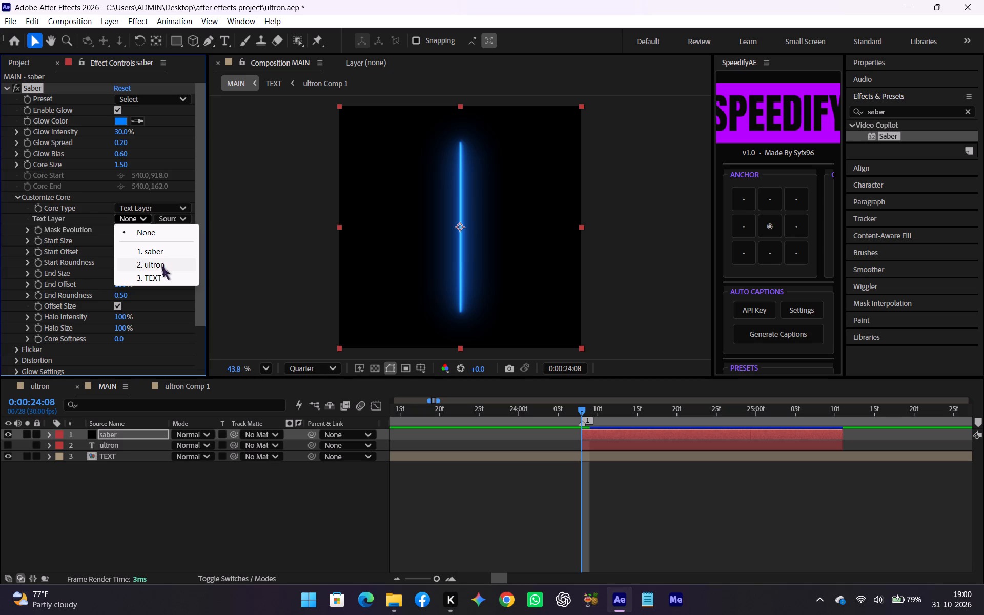
{"action": "left_click", "coordinate": [161, 265]}
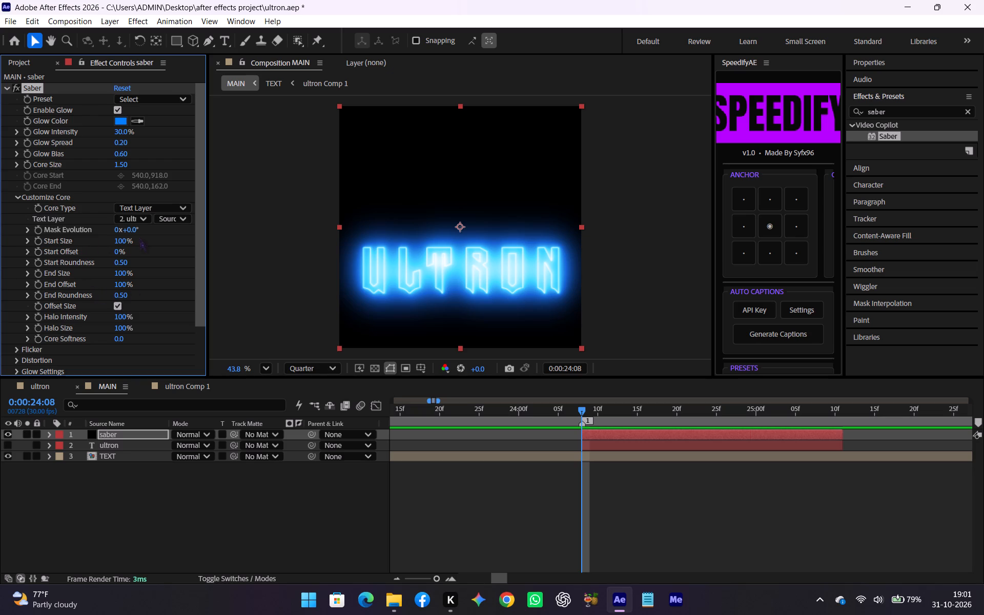
Set the Saber core's Start Size to 0% and its End Offset to 0%, and dismiss the notification.
{"action": "left_click_drag", "start_coordinate": [123, 240], "coordinate": [16, 240]}
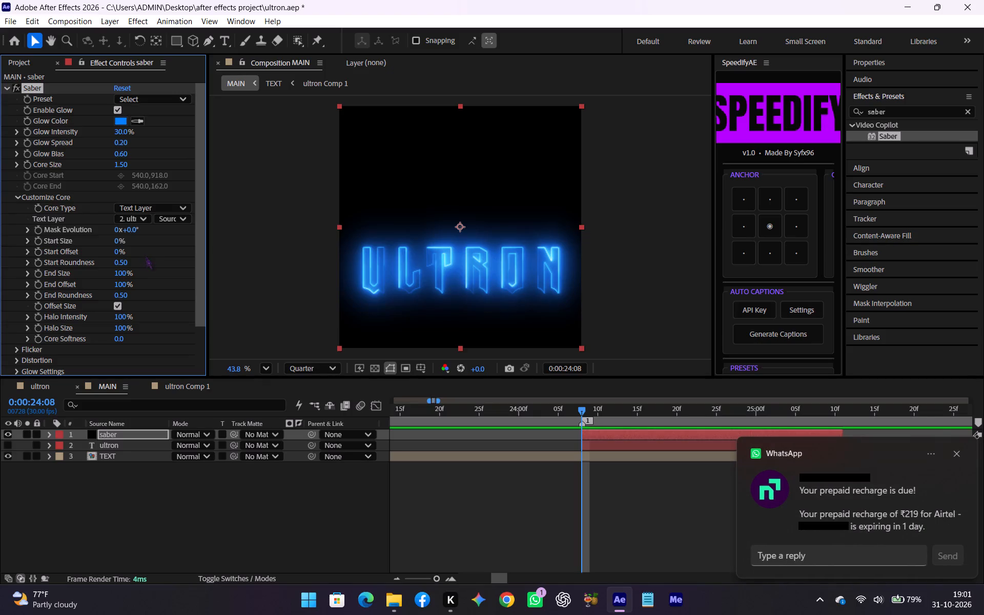
{"action": "left_click_drag", "start_coordinate": [120, 284], "coordinate": [0, 304]}
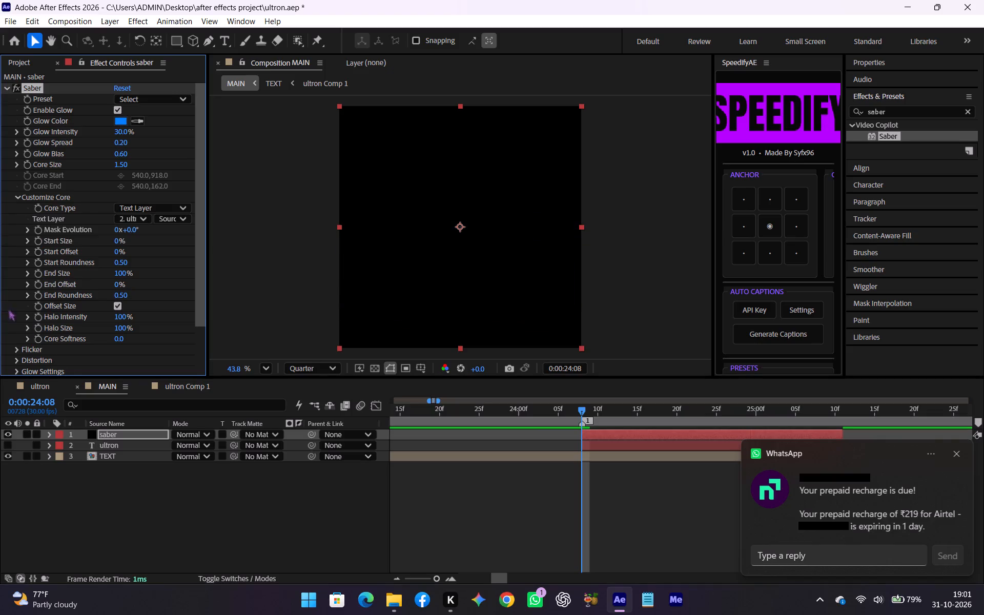
{"action": "left_click", "coordinate": [958, 446]}
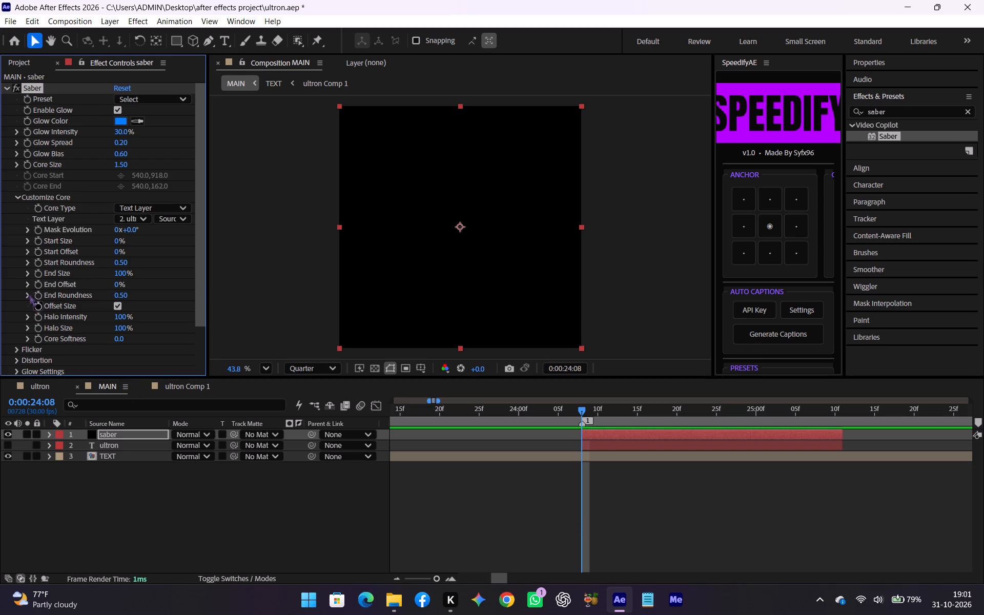
Start keyframing the Saber effect's Start Offset at 0:00:24:08.
{"action": "left_click", "coordinate": [38, 251]}
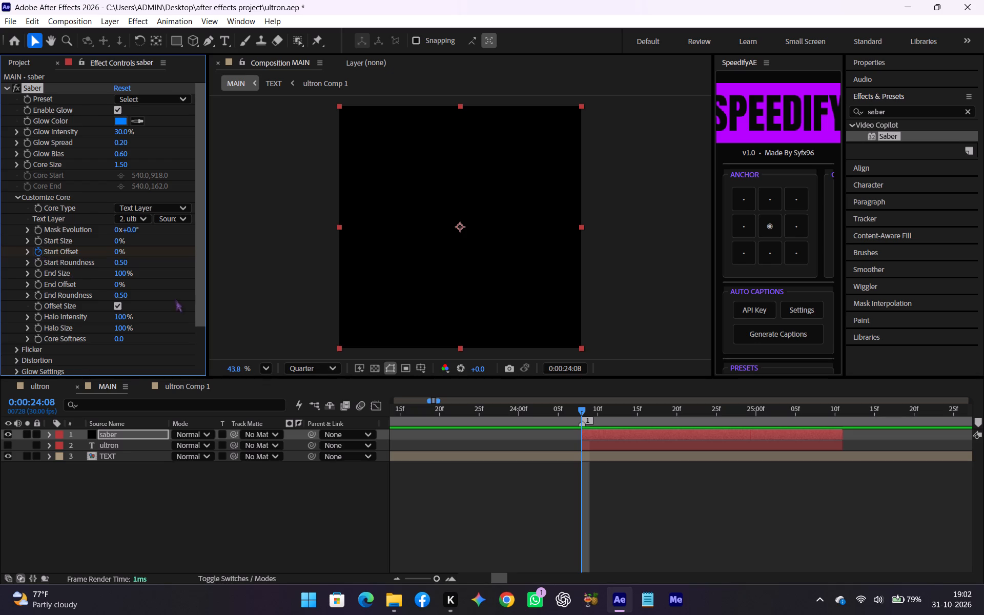
Add a Start Offset keyframe of 10% at 0:00:24:15 on the saber layer's Saber effect.
{"action": "left_click_drag", "start_coordinate": [605, 413], "coordinate": [624, 415]}
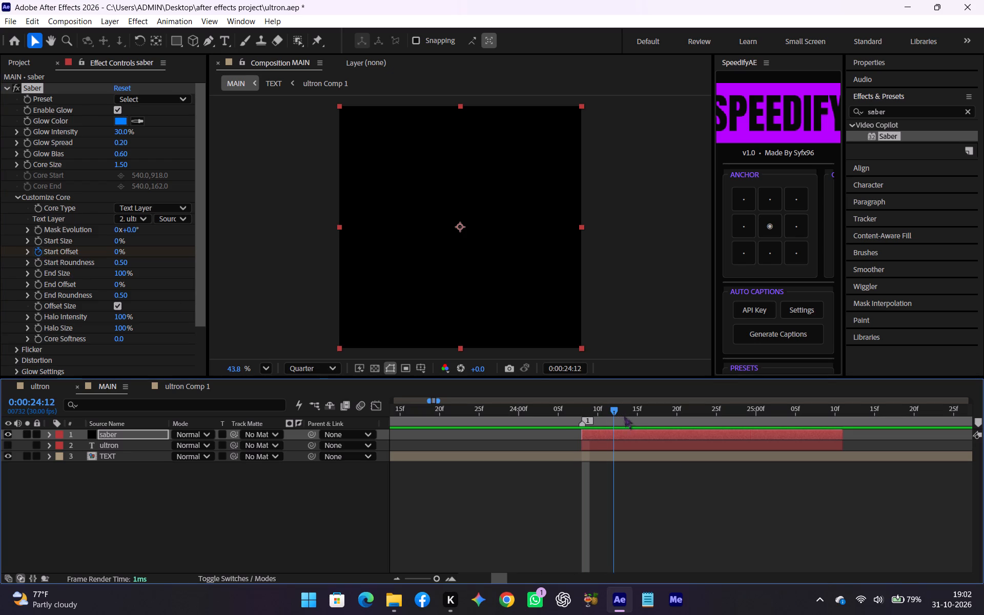
{"action": "left_click_drag", "start_coordinate": [624, 415], "coordinate": [636, 416]}
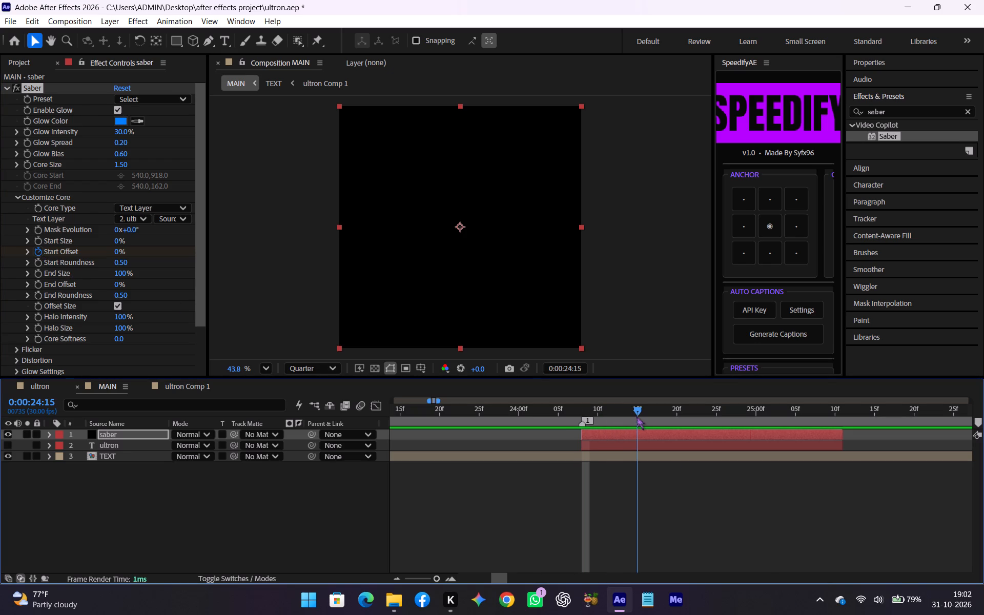
{"action": "left_click_drag", "start_coordinate": [636, 416], "coordinate": [633, 415]}
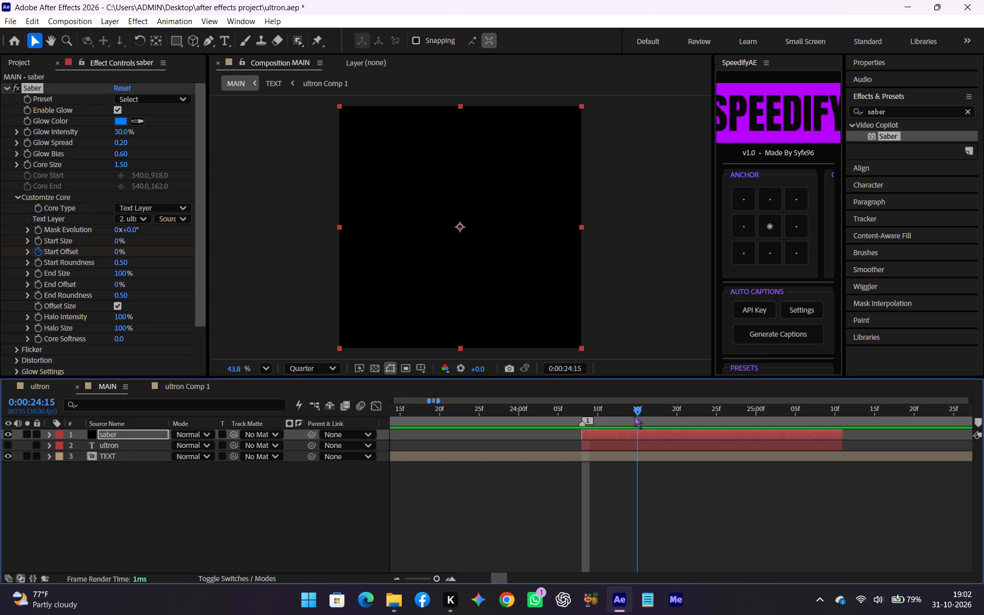
{"action": "left_click_drag", "start_coordinate": [633, 415], "coordinate": [635, 415]}
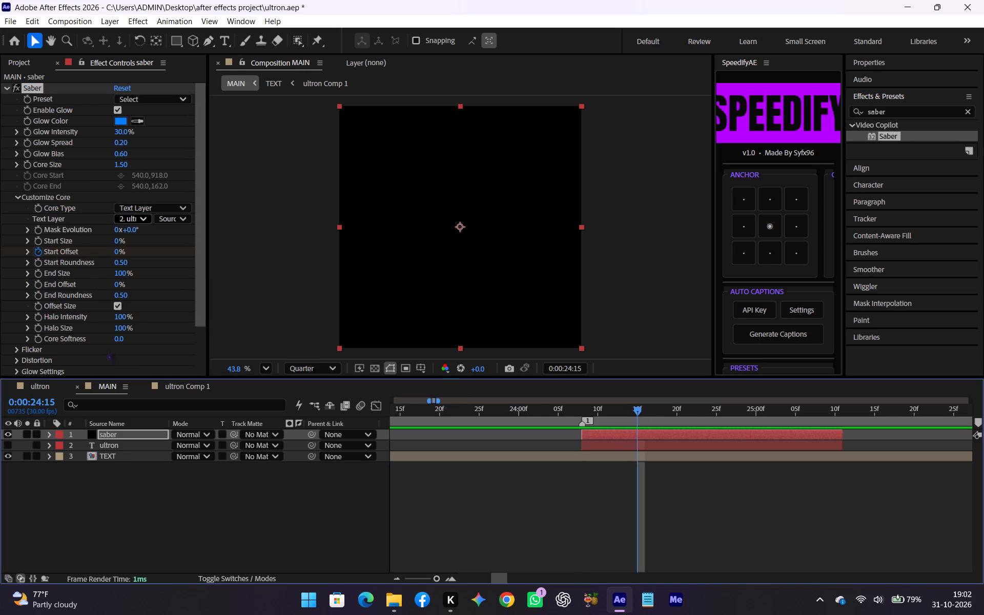
{"action": "key", "text": "u"}
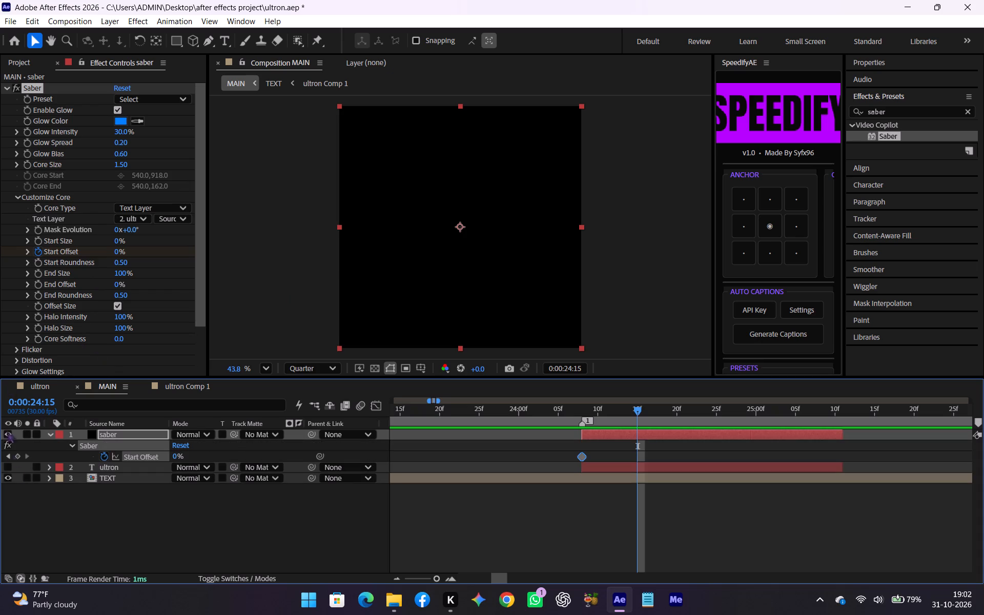
{"action": "left_click", "coordinate": [17, 456]}
{"action": "left_click", "coordinate": [174, 457]}
{"action": "key", "text": "BackSpace"}
{"action": "type", "text": "10"}
{"action": "left_click", "coordinate": [568, 521]}
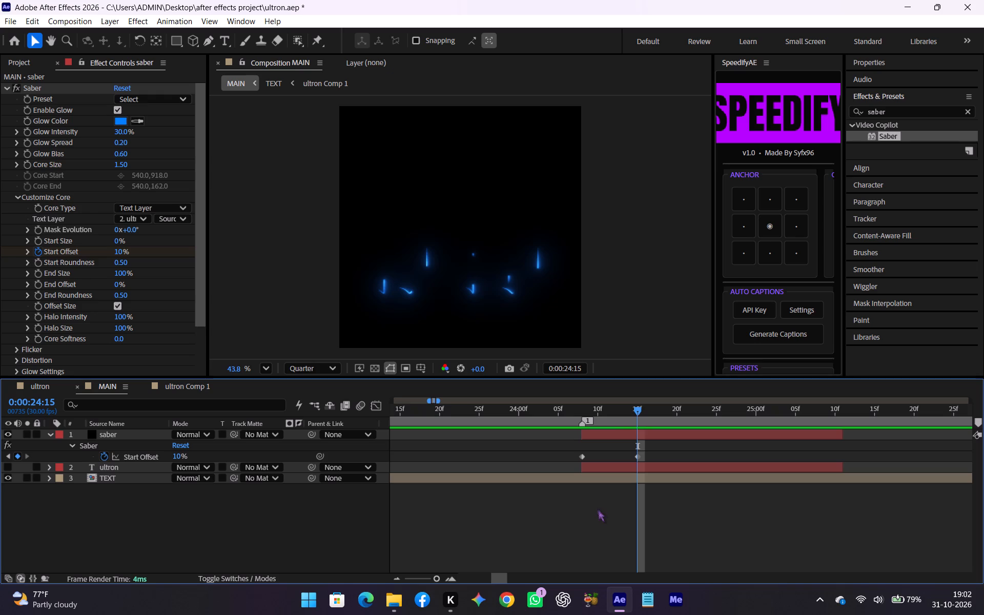
Start keyframing the Saber effect's End Offset at 0:00:24:22 with a value of 10%.
{"action": "left_click_drag", "start_coordinate": [659, 416], "coordinate": [678, 414]}
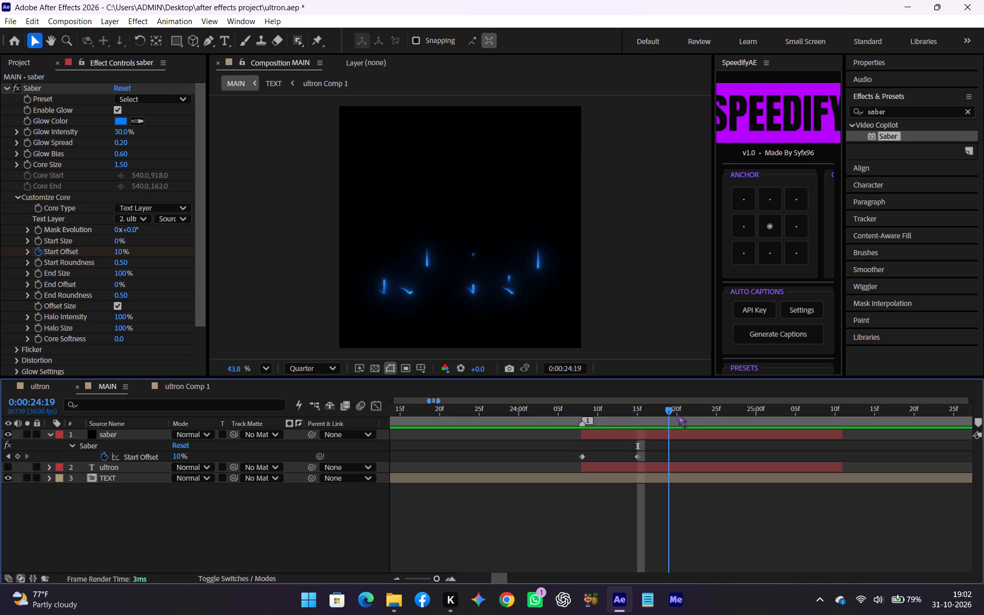
{"action": "left_click_drag", "start_coordinate": [678, 414], "coordinate": [691, 415]}
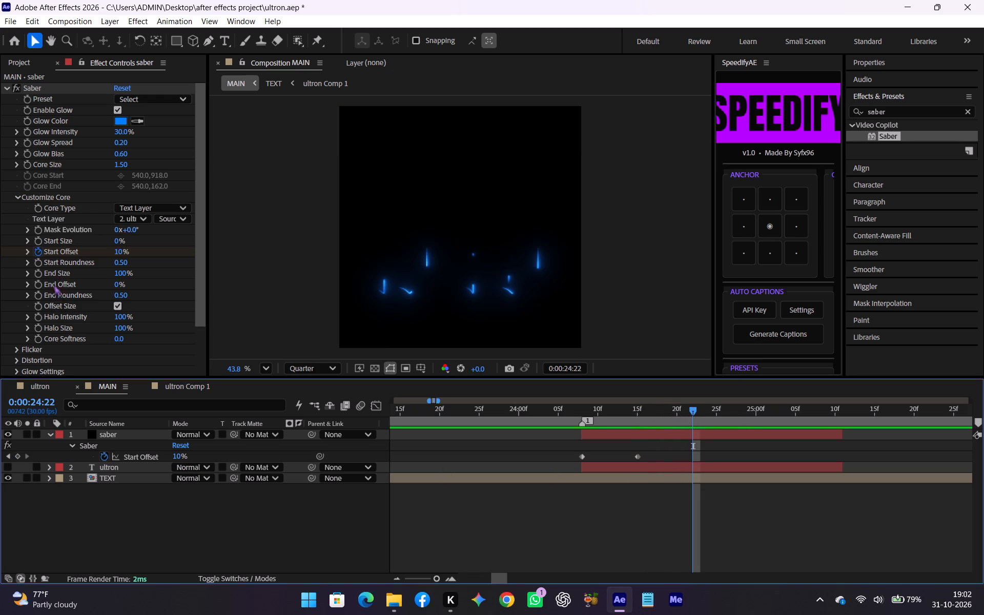
{"action": "left_click", "coordinate": [38, 285]}
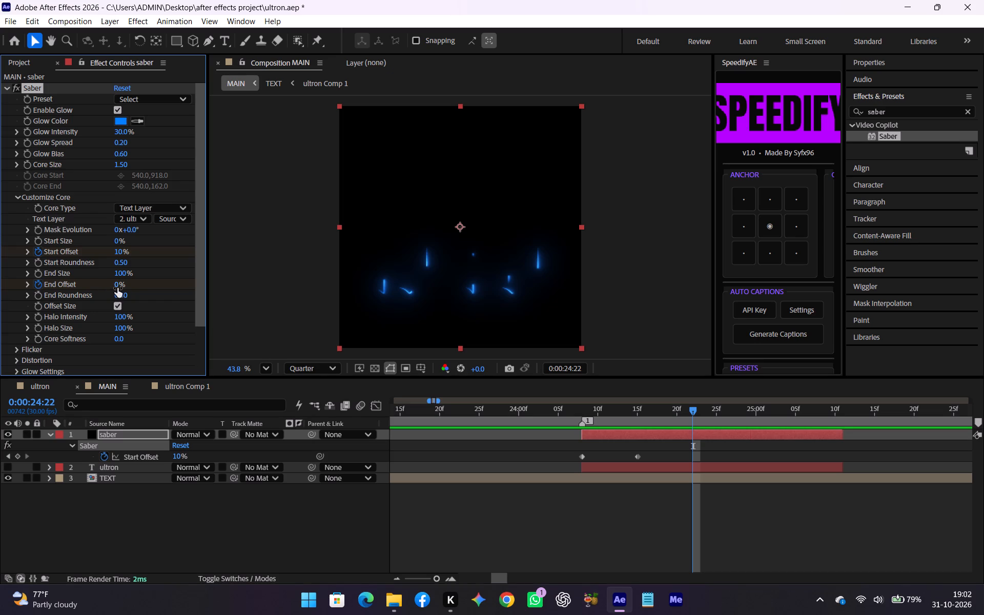
{"action": "left_click", "coordinate": [117, 288]}
{"action": "type", "text": "10"}
{"action": "left_click", "coordinate": [709, 507]}
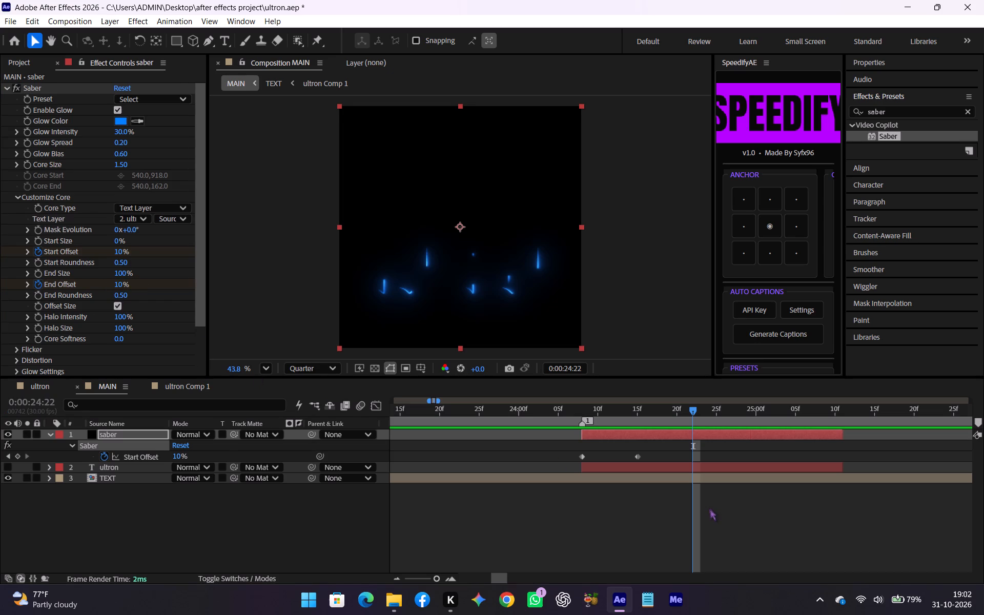
Reveal the layers' modified properties in the timeline and collapse the ultron layer to examine the Saber offset keyframes.
{"action": "left_click_drag", "start_coordinate": [682, 413], "coordinate": [700, 415]}
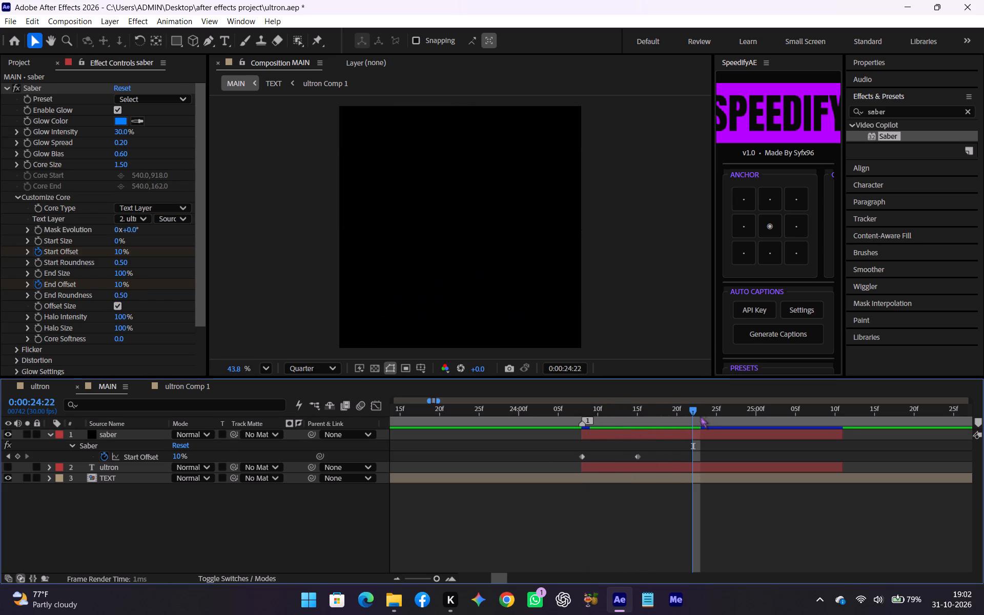
{"action": "left_click_drag", "start_coordinate": [700, 415], "coordinate": [691, 420]}
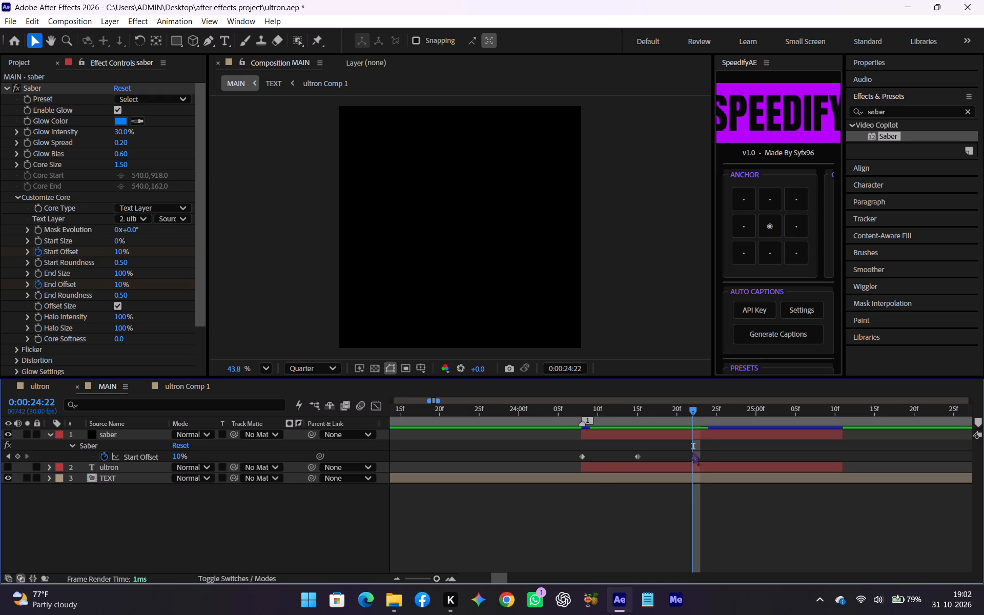
{"action": "type", "text": "uu"}
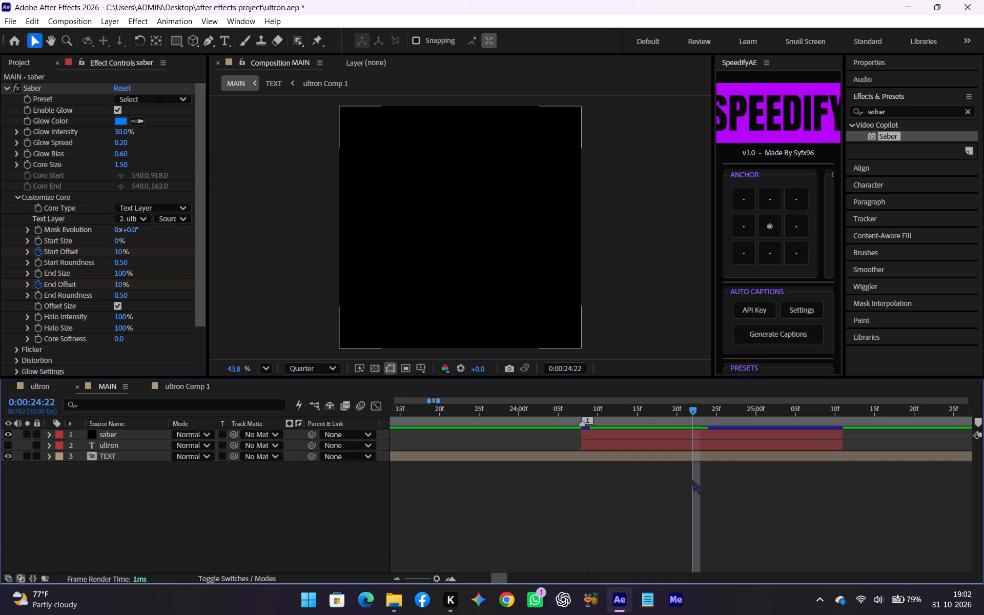
{"action": "scroll", "coordinate": [709, 486], "scroll_direction": "down", "scroll_amount": 2}
{"action": "scroll", "coordinate": [713, 486], "scroll_direction": "up", "scroll_amount": 1}
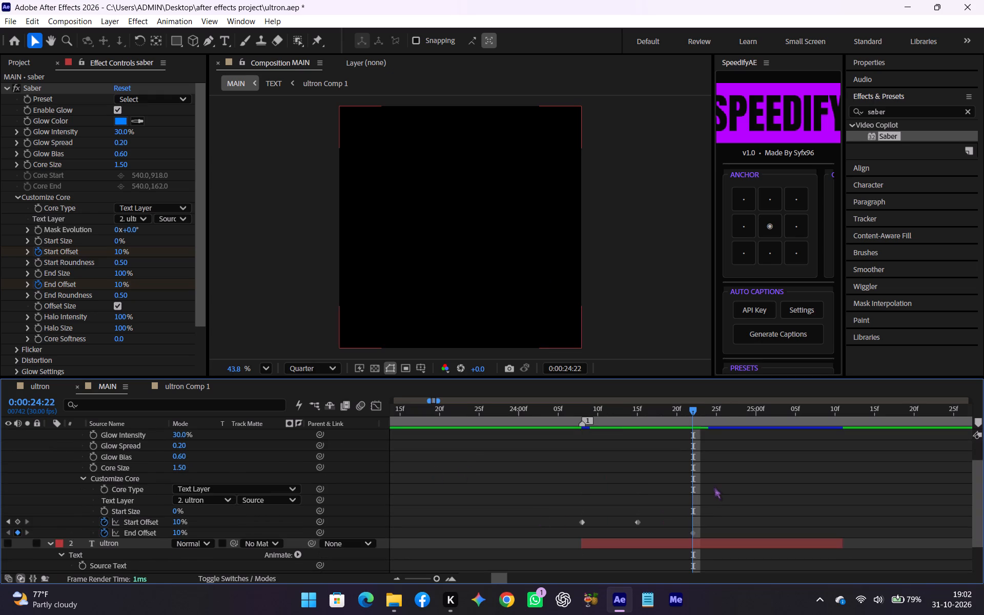
{"action": "scroll", "coordinate": [713, 486], "scroll_direction": "down", "scroll_amount": 5}
{"action": "scroll", "coordinate": [714, 486], "scroll_direction": "up", "scroll_amount": 3}
{"action": "scroll", "coordinate": [644, 459], "scroll_direction": "down", "scroll_amount": 2}
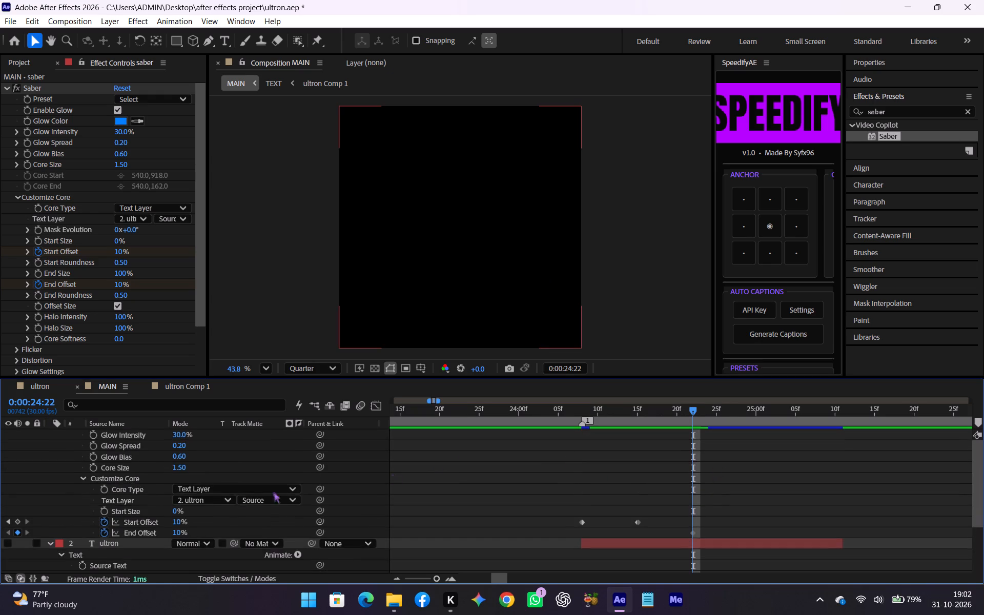
{"action": "left_click", "coordinate": [47, 509]}
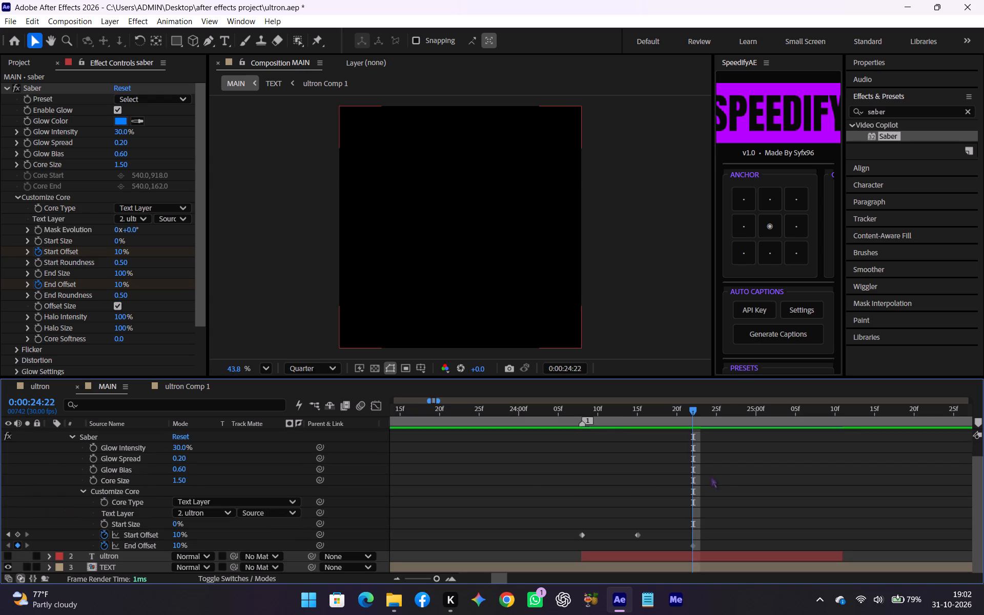
{"action": "scroll", "coordinate": [722, 475], "scroll_direction": "down", "scroll_amount": 2}
Move the current time to 0:00:24:15, in line with the second Start Offset keyframe.
{"action": "left_click_drag", "start_coordinate": [657, 413], "coordinate": [640, 416]}
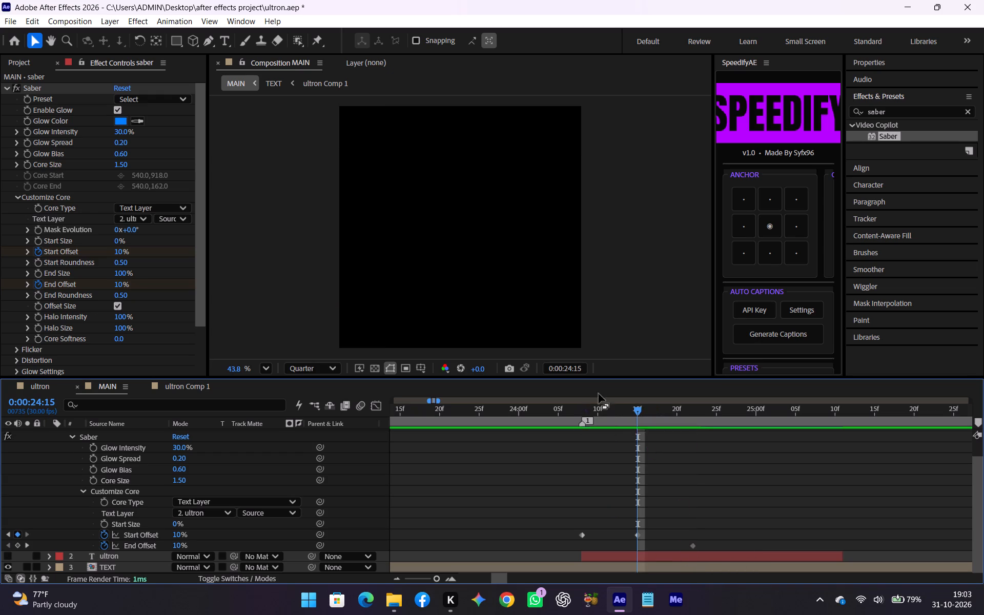
{"action": "left_click_drag", "start_coordinate": [634, 414], "coordinate": [642, 437]}
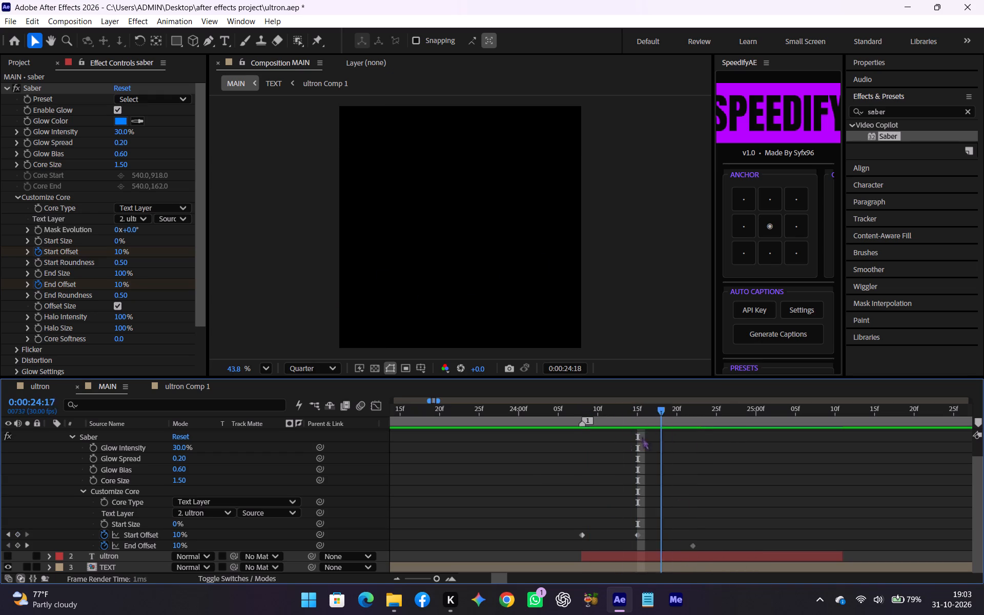
{"action": "left_click_drag", "start_coordinate": [642, 437], "coordinate": [638, 438]}
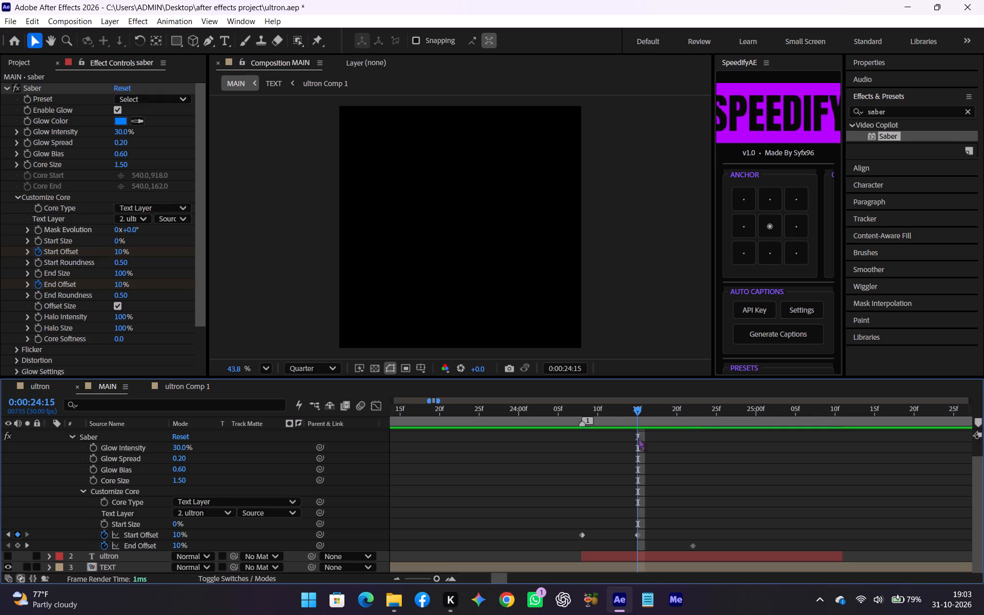
{"action": "left_click_drag", "start_coordinate": [638, 438], "coordinate": [638, 438]}
{"action": "left_click_drag", "start_coordinate": [646, 415], "coordinate": [645, 415]}
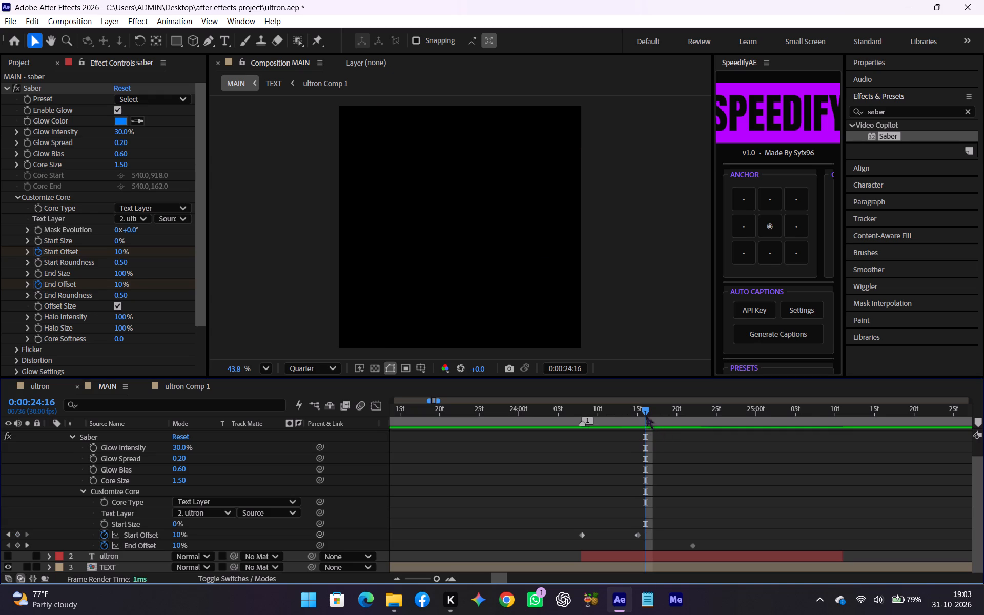
{"action": "left_click_drag", "start_coordinate": [645, 415], "coordinate": [639, 415]}
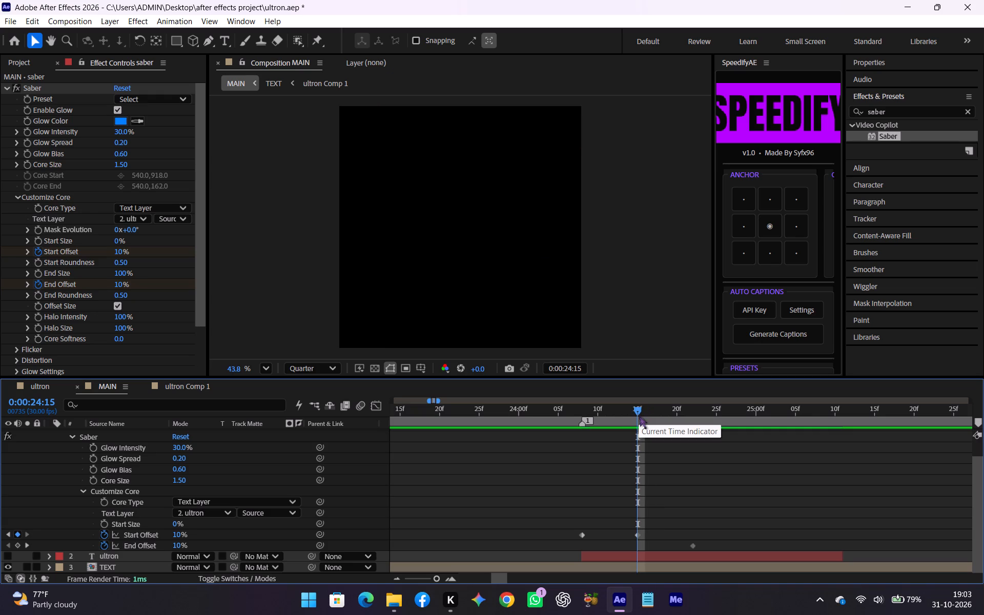
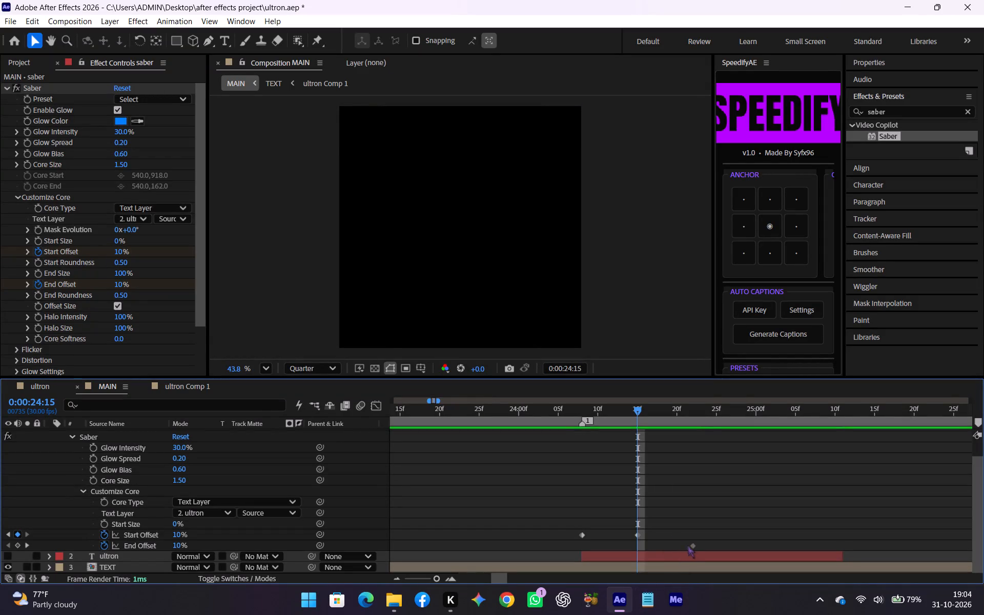
Add an End Offset keyframe of 0% at 0:00:24:15 on the saber layer's Saber effect.
{"action": "left_click", "coordinate": [15, 546]}
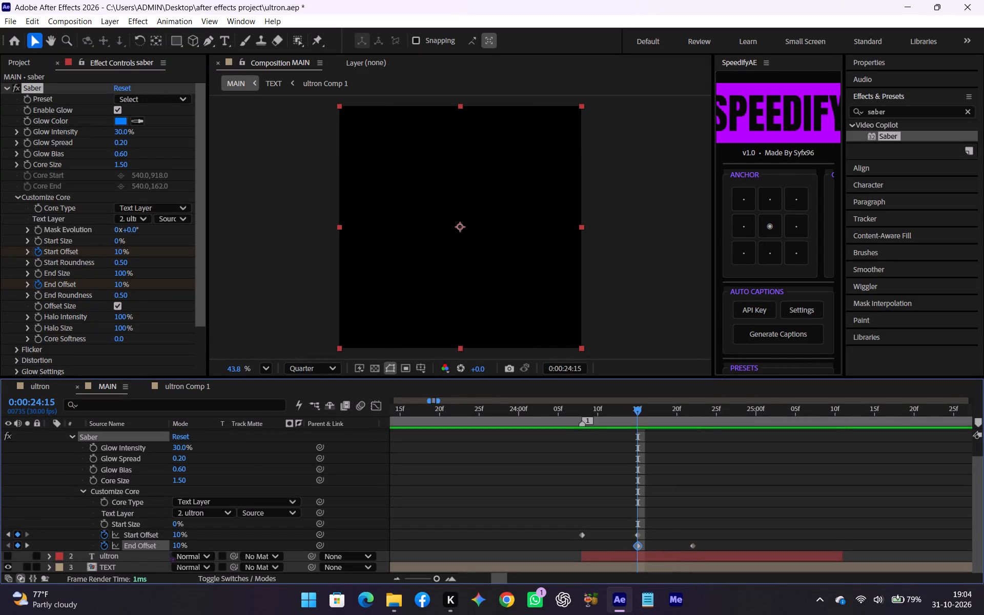
{"action": "left_click", "coordinate": [182, 542]}
{"action": "left_click", "coordinate": [175, 548]}
{"action": "key", "text": "BackSpace"}
{"action": "key", "text": "0"}
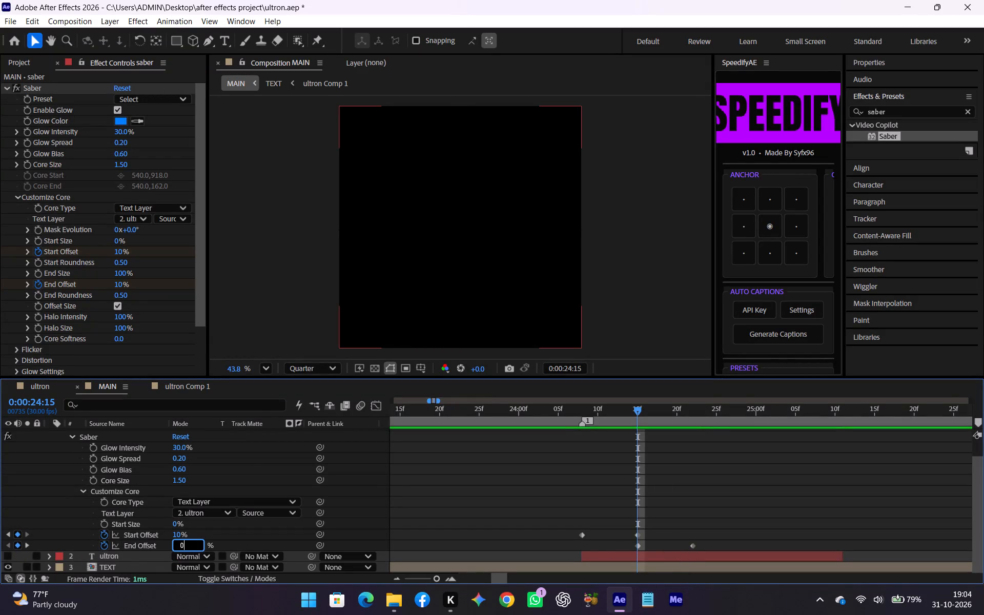
{"action": "left_click", "coordinate": [671, 477]}
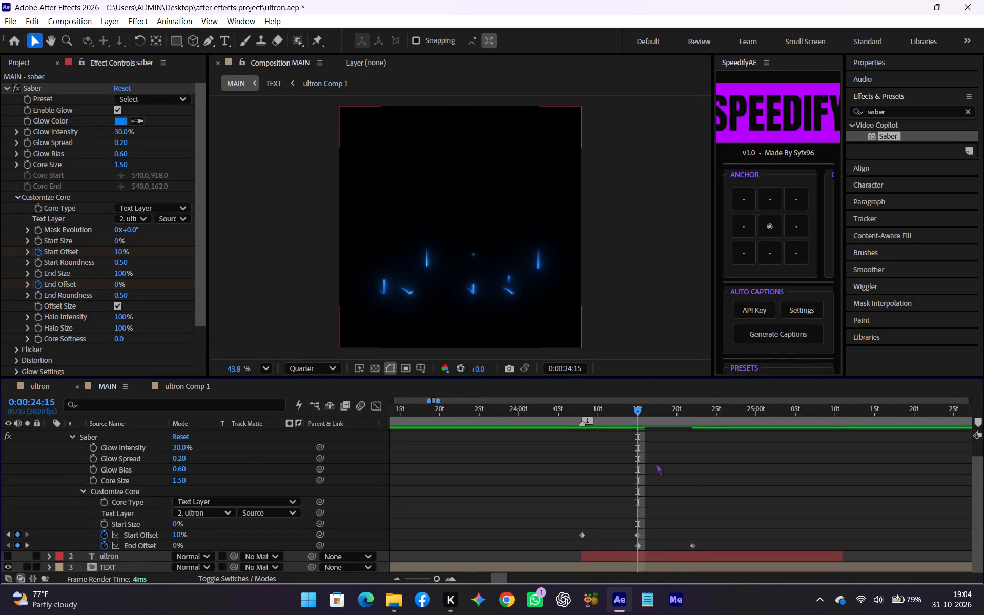
Start keyframing the Saber effect's Mask Evolution at 0:00:24:08 with a value of 0x+0.0°.
{"action": "left_click_drag", "start_coordinate": [639, 412], "coordinate": [646, 412]}
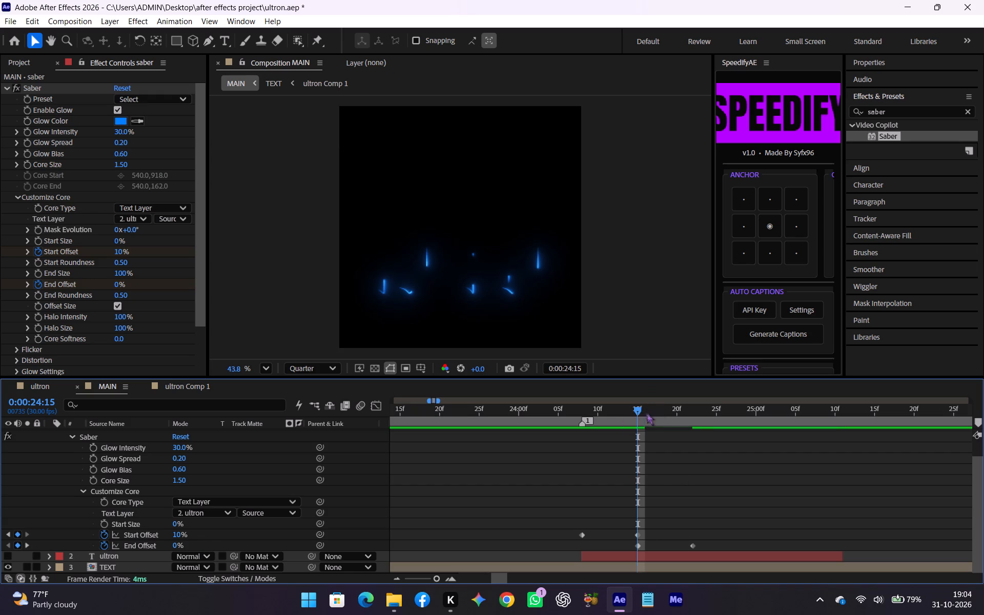
{"action": "left_click_drag", "start_coordinate": [646, 412], "coordinate": [705, 422]}
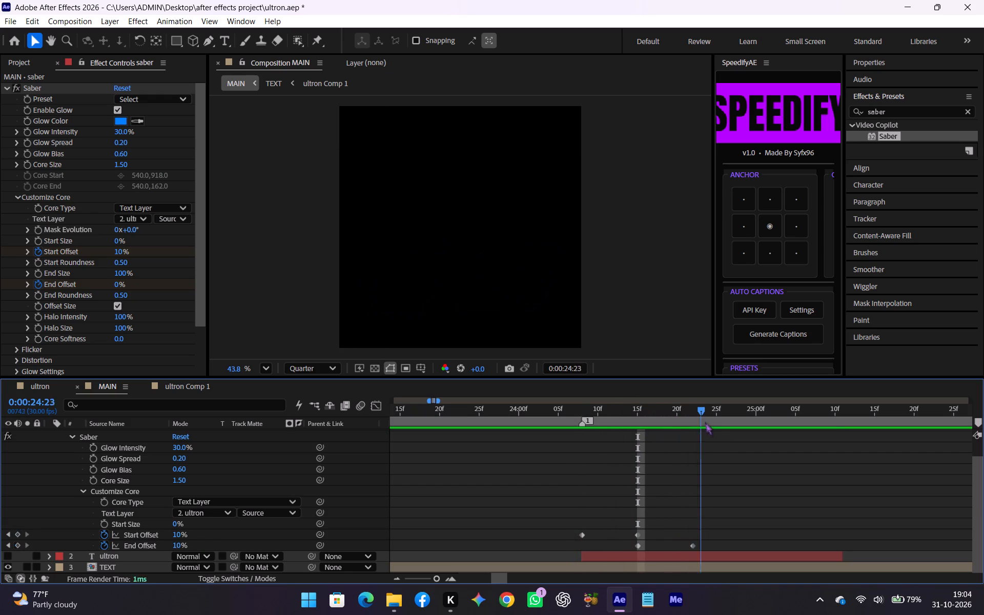
{"action": "left_click_drag", "start_coordinate": [705, 422], "coordinate": [635, 421]}
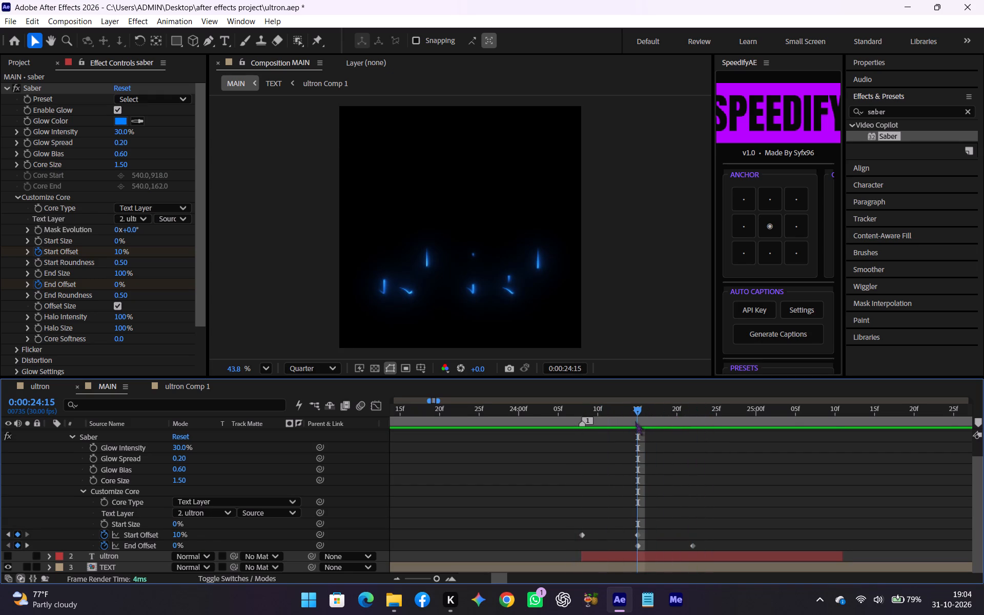
{"action": "left_click_drag", "start_coordinate": [635, 421], "coordinate": [662, 420]}
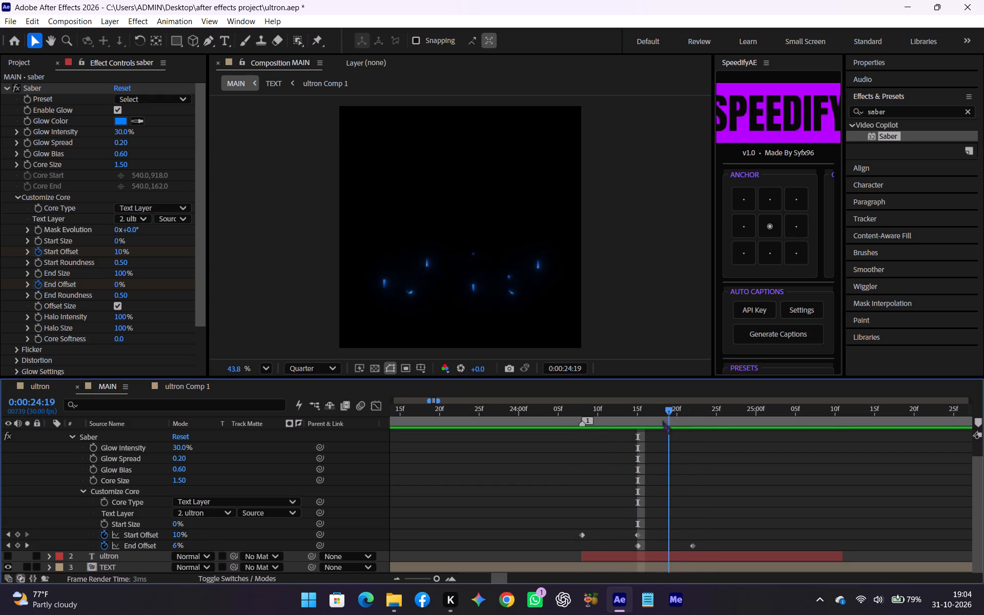
{"action": "left_click_drag", "start_coordinate": [662, 420], "coordinate": [587, 420]}
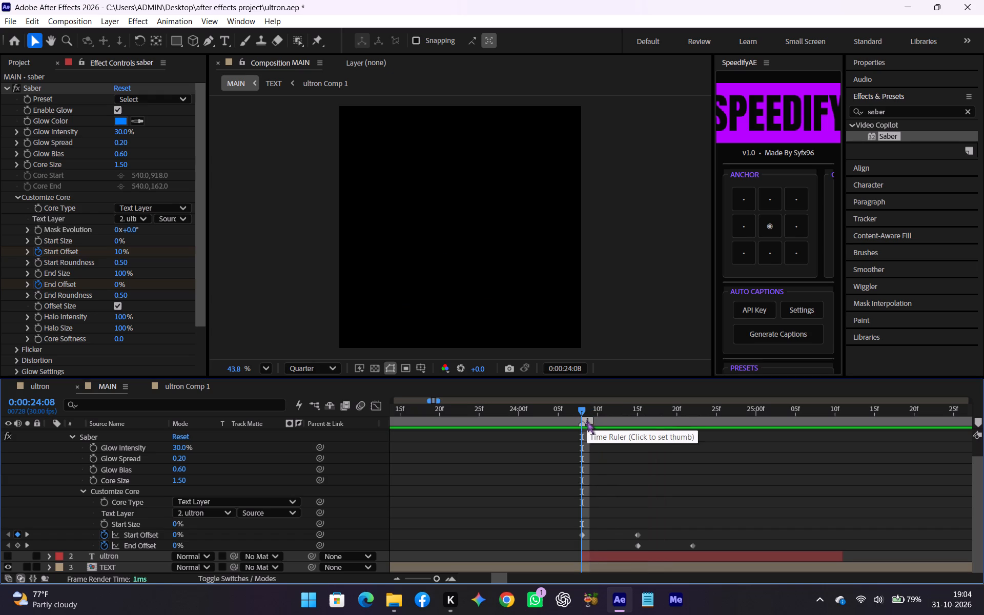
{"action": "left_click", "coordinate": [35, 230]}
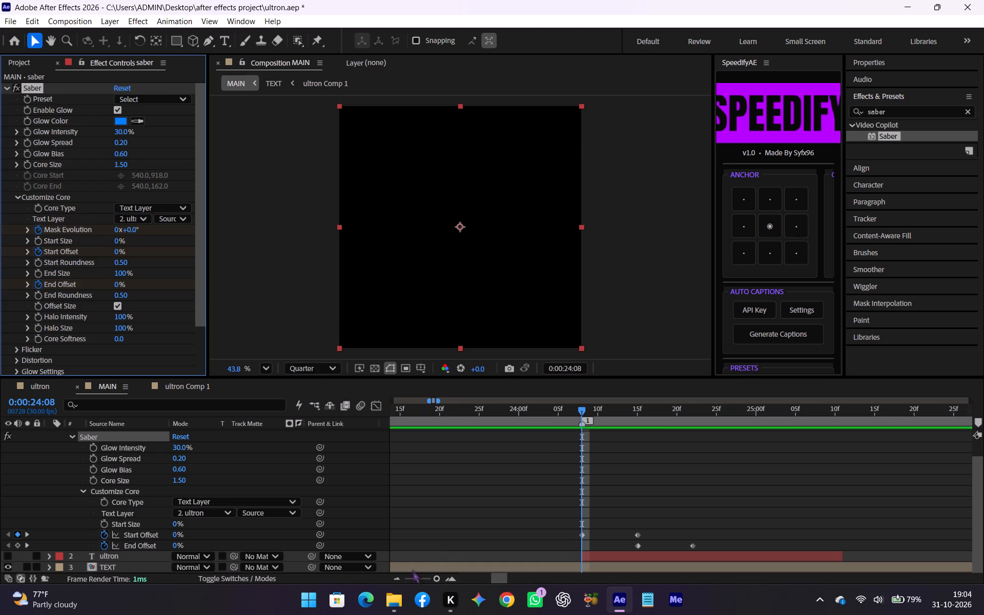
Add a Mask Evolution keyframe of 218° at 0:00:24:24 on the saber layer's Saber effect.
{"action": "double_click", "coordinate": [396, 577]}
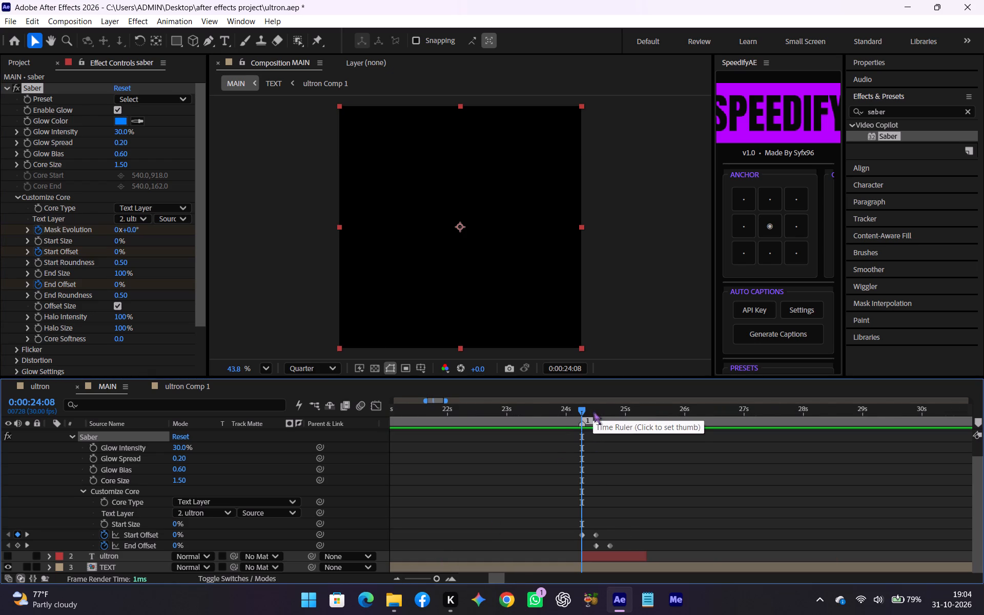
{"action": "left_click_drag", "start_coordinate": [593, 411], "coordinate": [613, 411]}
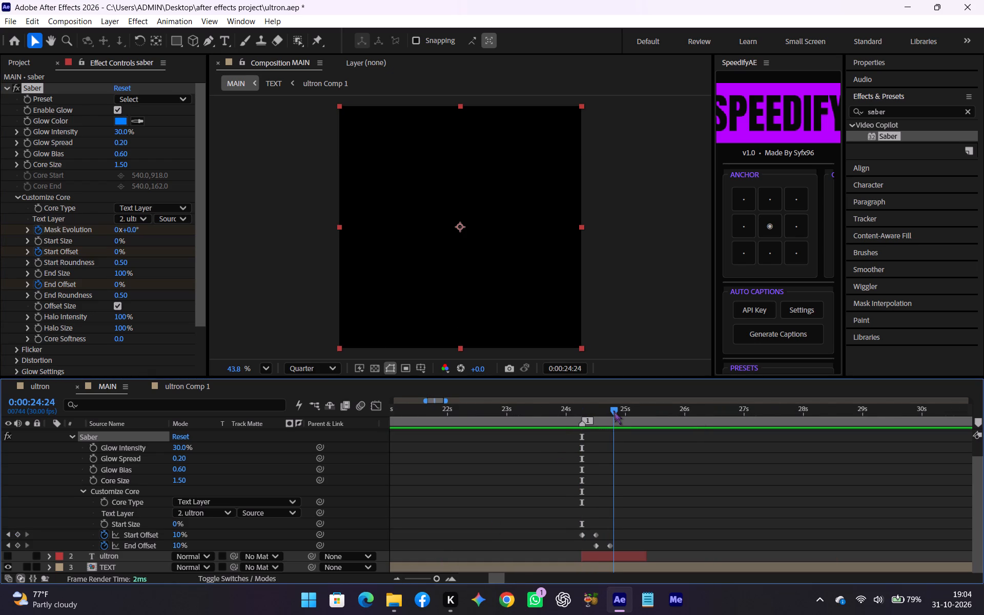
{"action": "left_click_drag", "start_coordinate": [613, 411], "coordinate": [618, 411]}
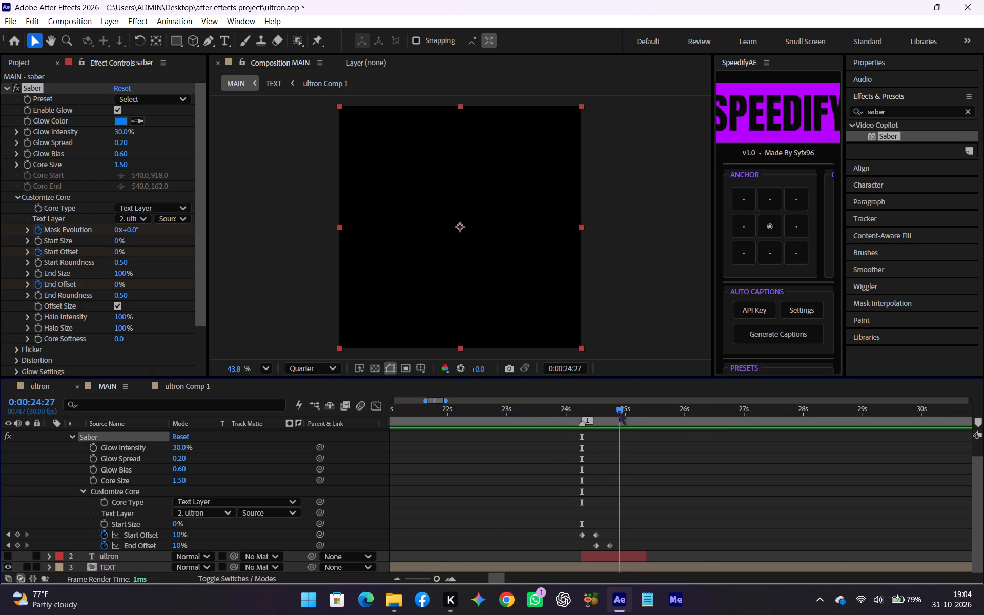
{"action": "left_click_drag", "start_coordinate": [618, 411], "coordinate": [617, 411]}
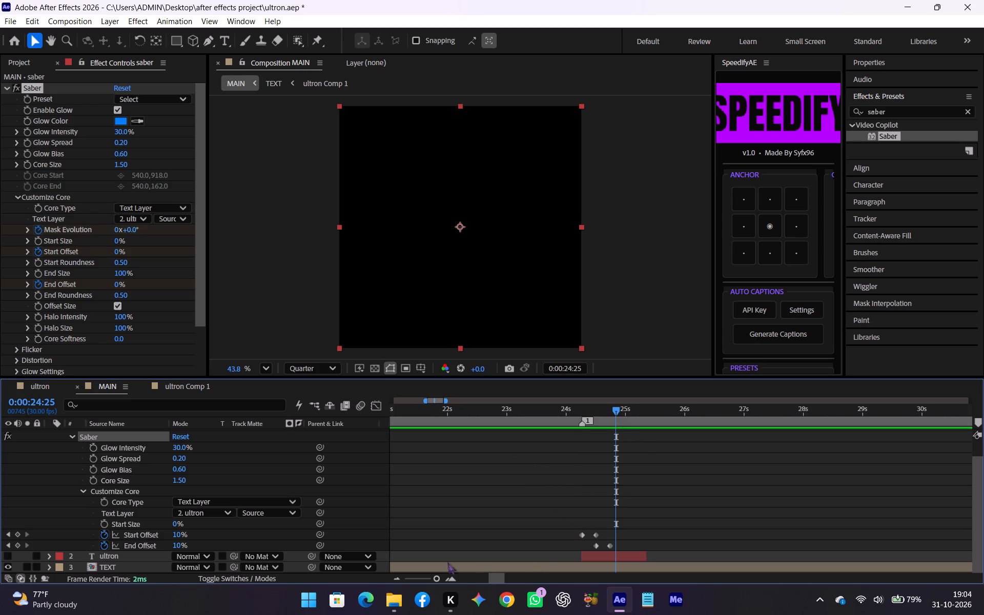
{"action": "double_click", "coordinate": [452, 575]}
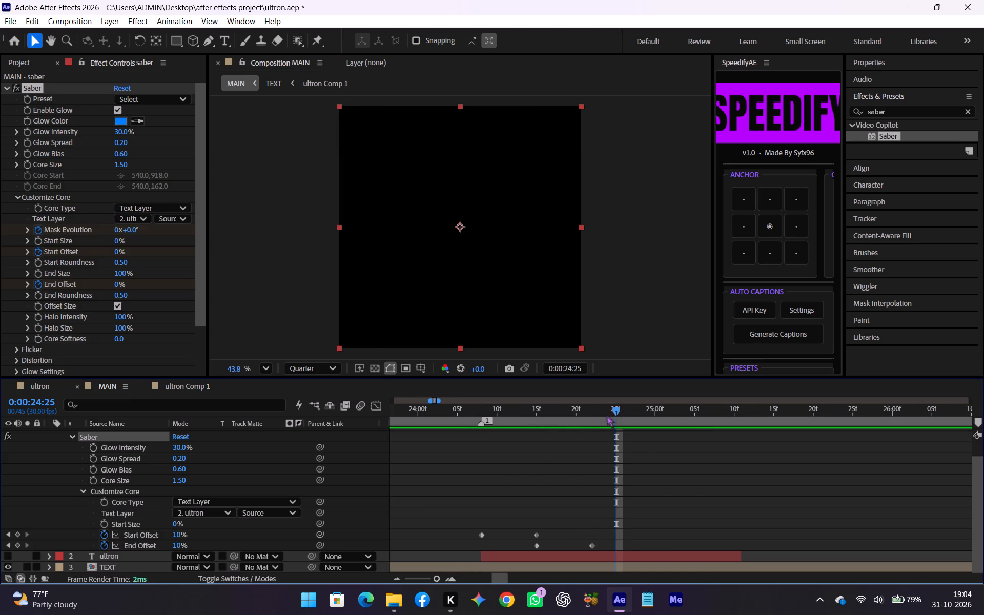
{"action": "left_click", "coordinate": [606, 414]}
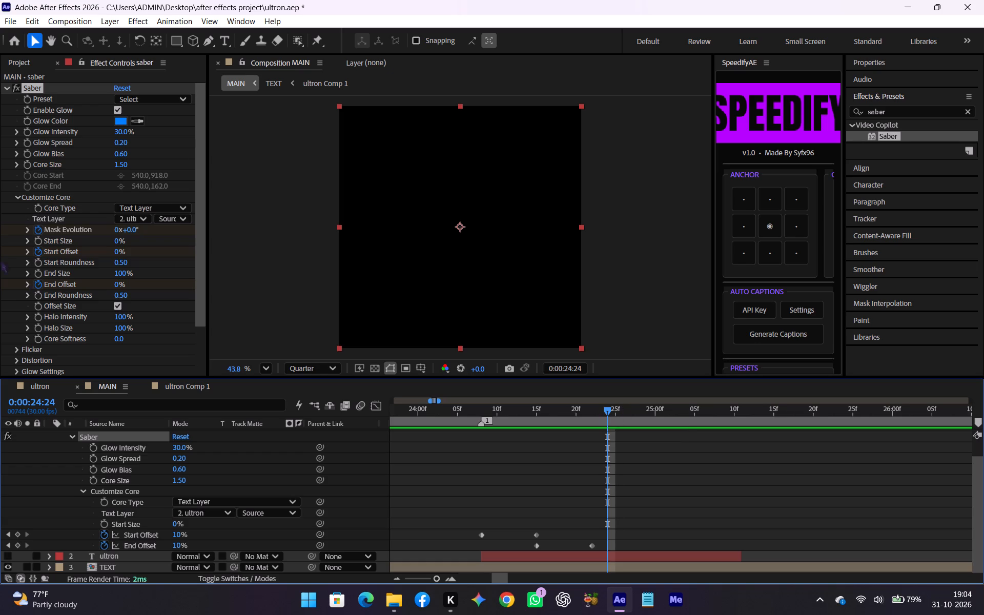
{"action": "left_click", "coordinate": [132, 232]}
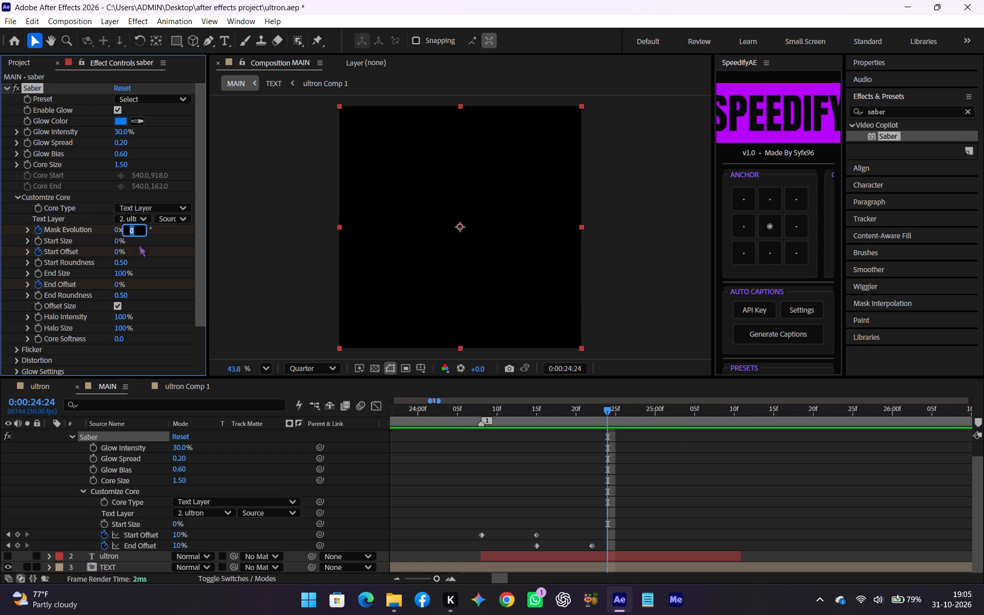
{"action": "key", "text": "BackSpace"}
{"action": "key", "text": "2"}
{"action": "type", "text": "18"}
{"action": "left_click", "coordinate": [610, 481]}
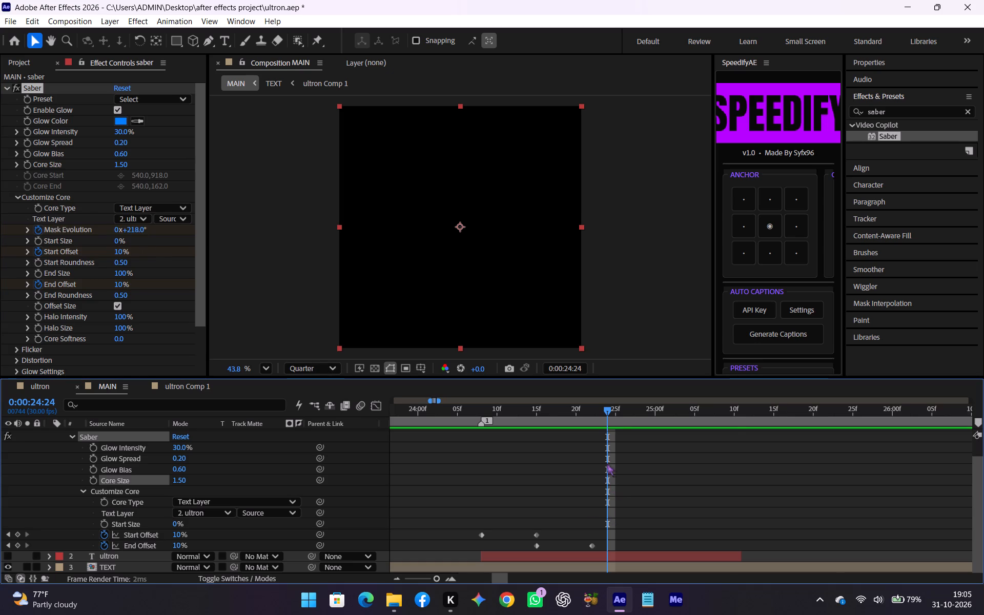
Scrub through the saber animation between 0:00:24:08 and 0:00:25:04 to examine how the glow travels along the text outlines.
{"action": "left_click_drag", "start_coordinate": [596, 413], "coordinate": [591, 419]}
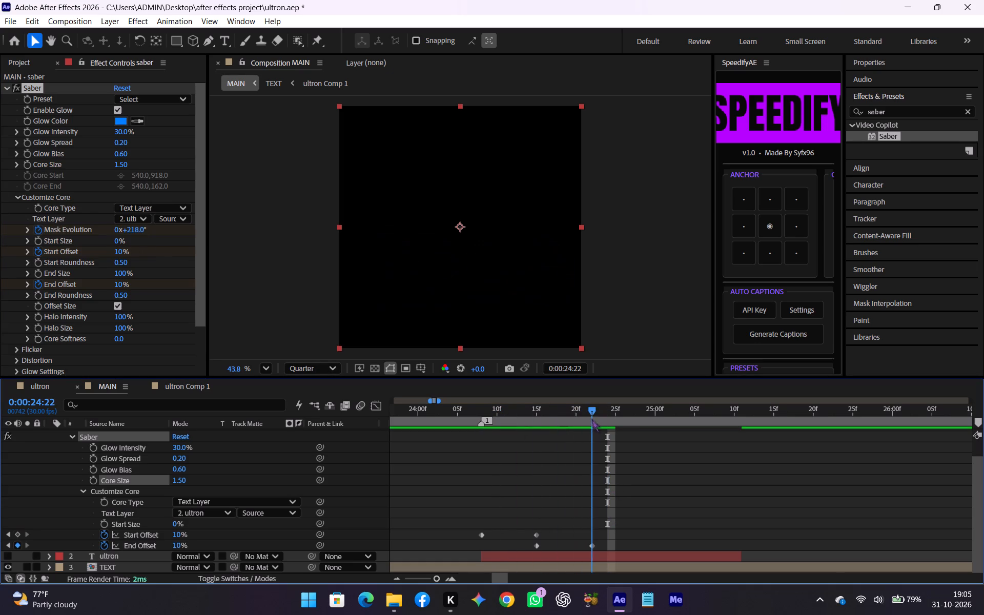
{"action": "left_click_drag", "start_coordinate": [591, 419], "coordinate": [535, 447]}
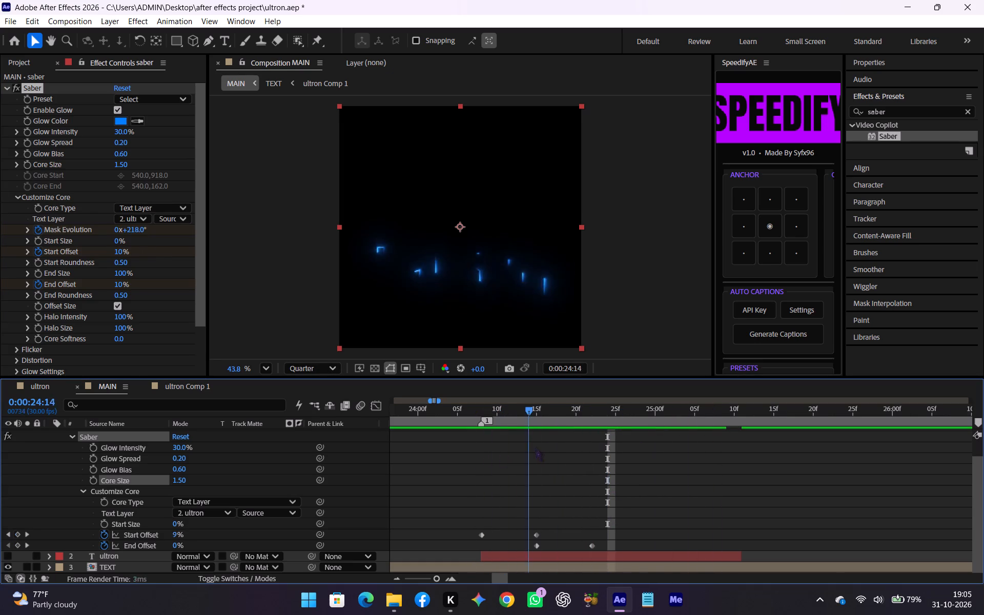
{"action": "left_click_drag", "start_coordinate": [535, 447], "coordinate": [482, 433]}
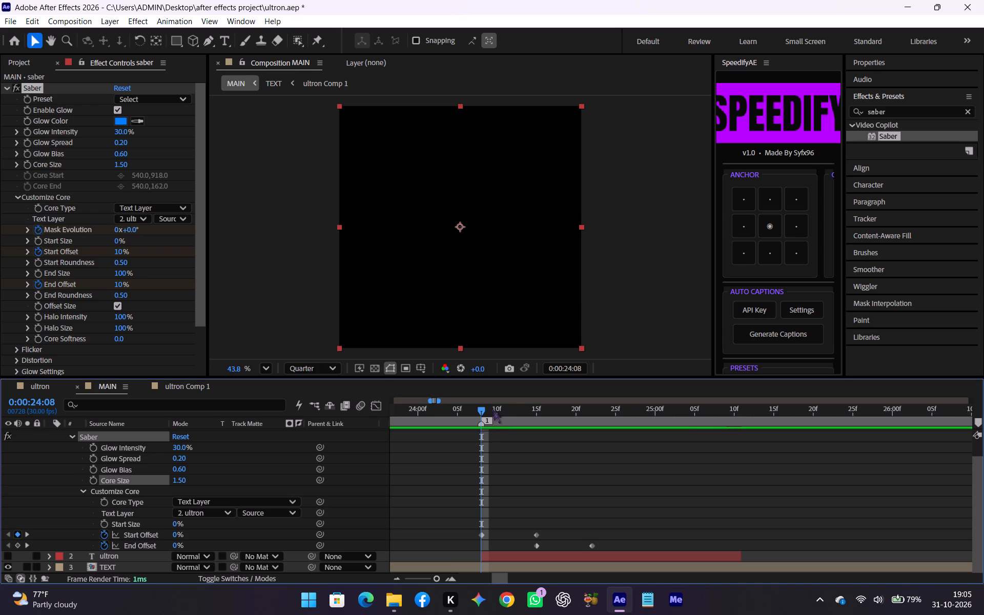
{"action": "left_click_drag", "start_coordinate": [493, 409], "coordinate": [632, 402]}
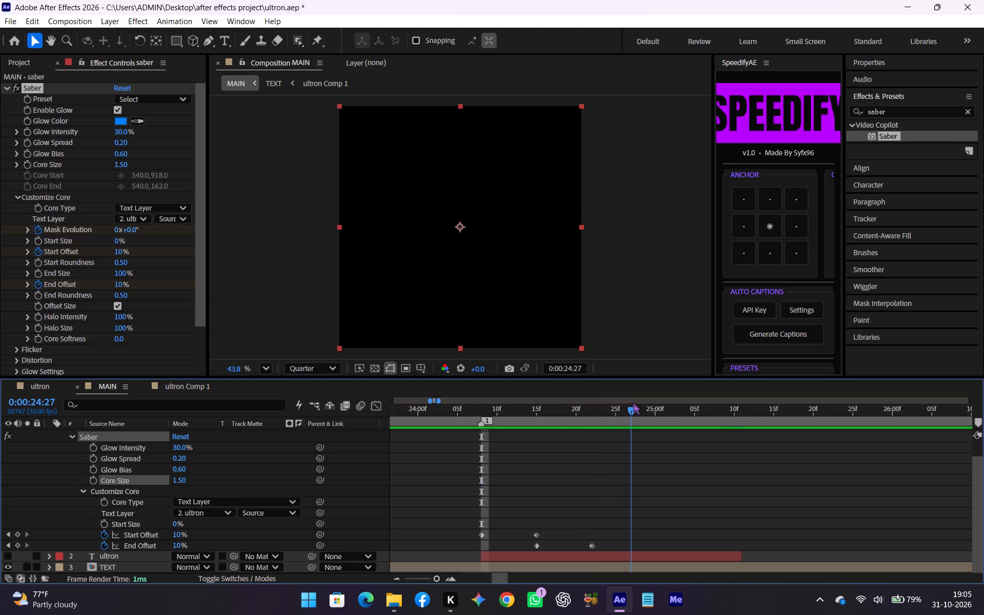
{"action": "left_click_drag", "start_coordinate": [632, 402], "coordinate": [483, 426]}
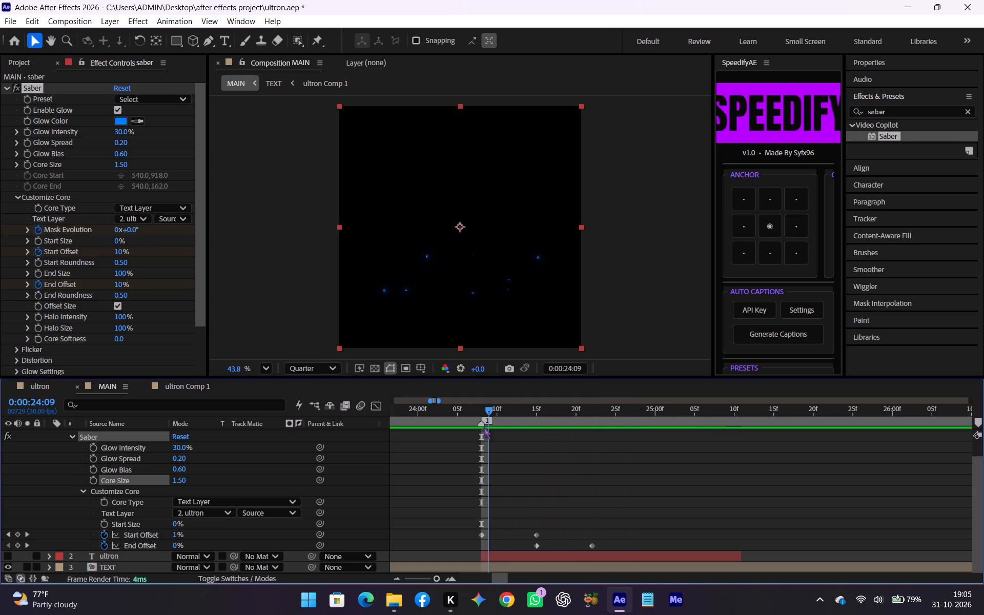
{"action": "left_click_drag", "start_coordinate": [483, 426], "coordinate": [582, 411]}
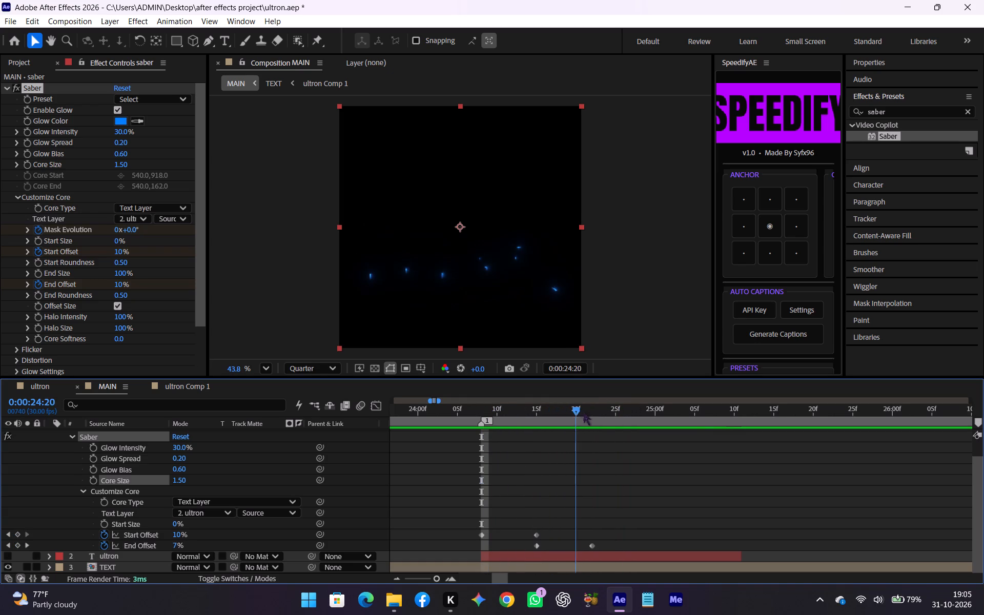
{"action": "left_click_drag", "start_coordinate": [582, 411], "coordinate": [693, 404]}
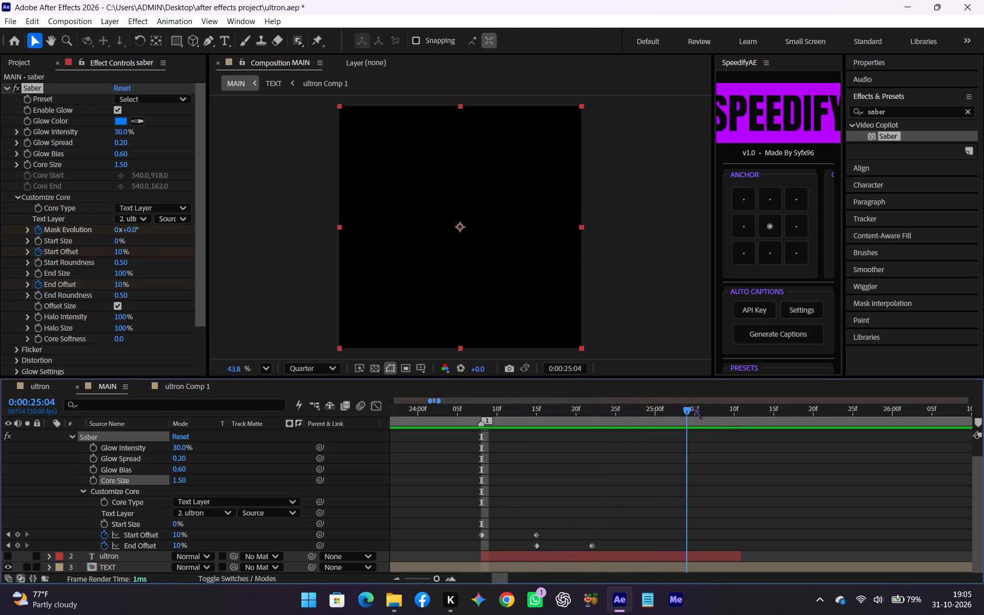
{"action": "left_click_drag", "start_coordinate": [693, 404], "coordinate": [552, 413]}
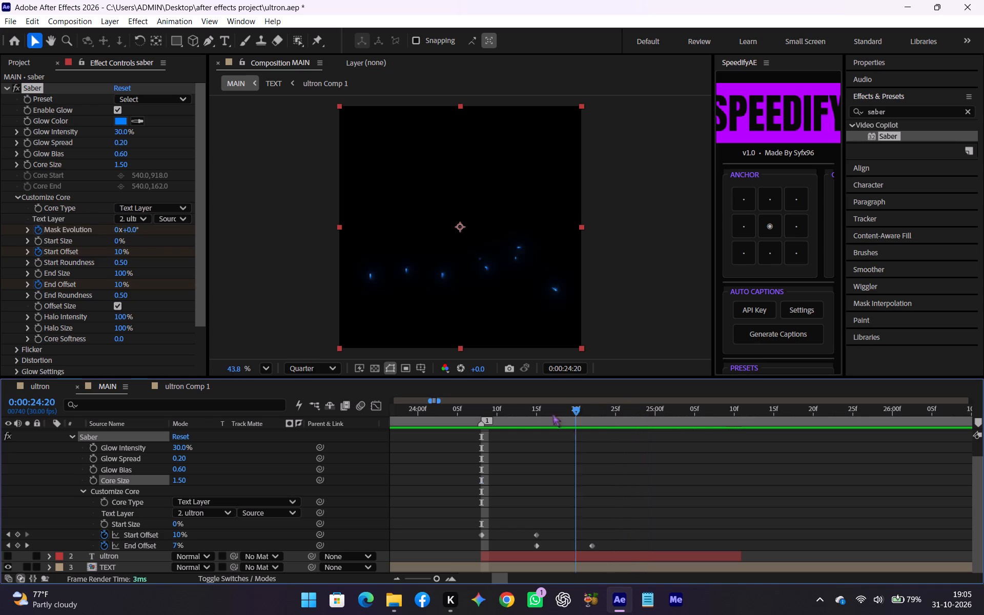
{"action": "left_click_drag", "start_coordinate": [552, 413], "coordinate": [485, 430]}
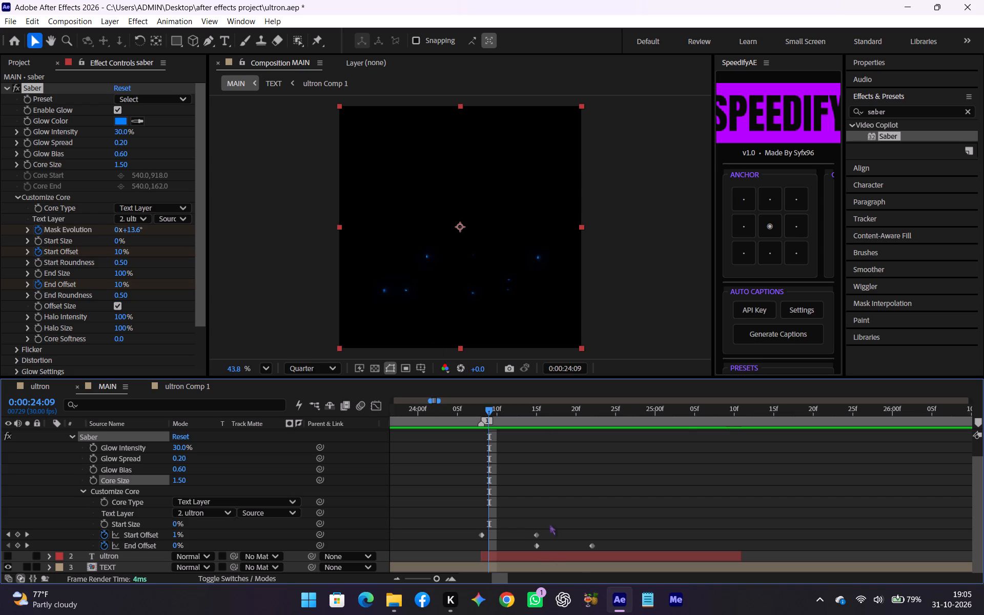
Collapse the saber layer's properties, return to 0:00:24:08 and duplicate the saber layer.
{"action": "scroll", "coordinate": [550, 503], "scroll_direction": "up", "scroll_amount": 2}
{"action": "left_click", "coordinate": [50, 434]}
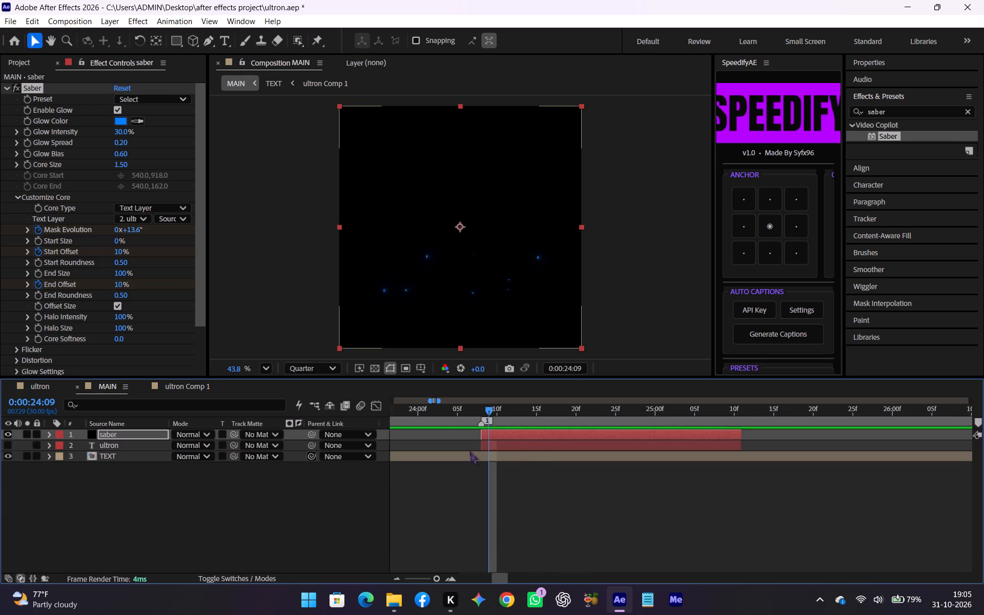
{"action": "left_click_drag", "start_coordinate": [489, 411], "coordinate": [482, 411]}
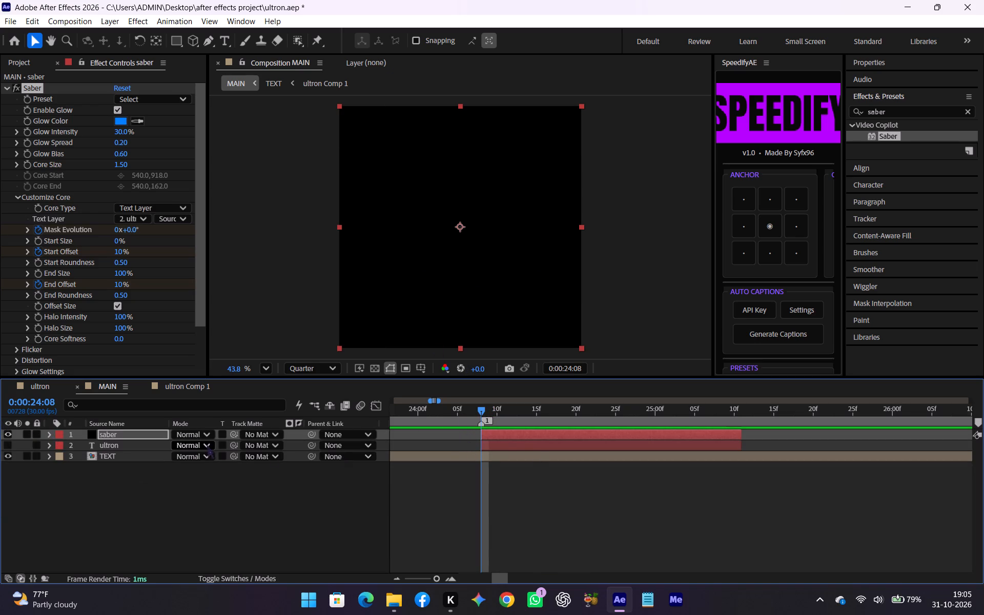
{"action": "left_click", "coordinate": [143, 433]}
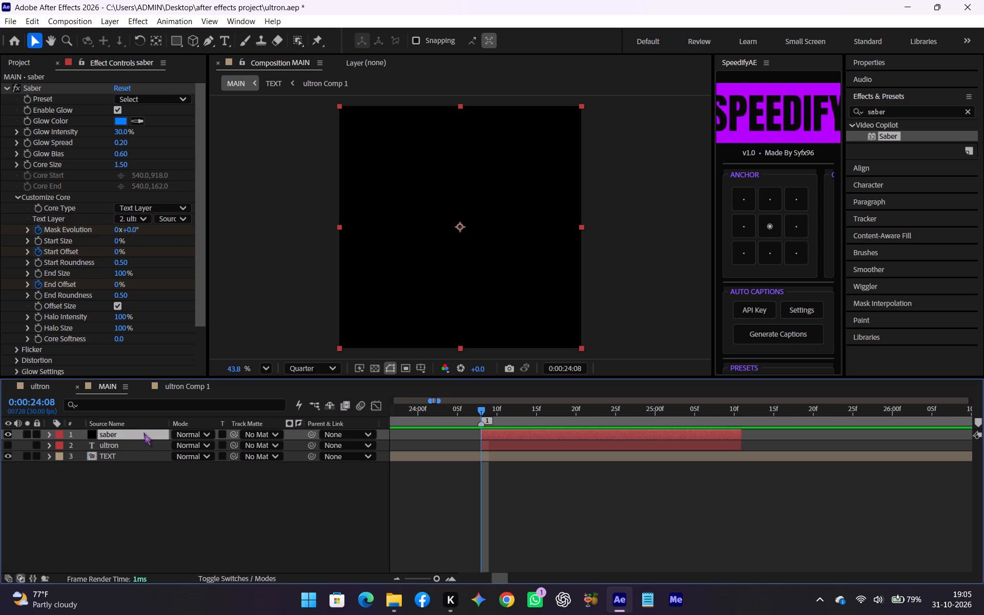
{"action": "key", "text": "ctrl+d"}
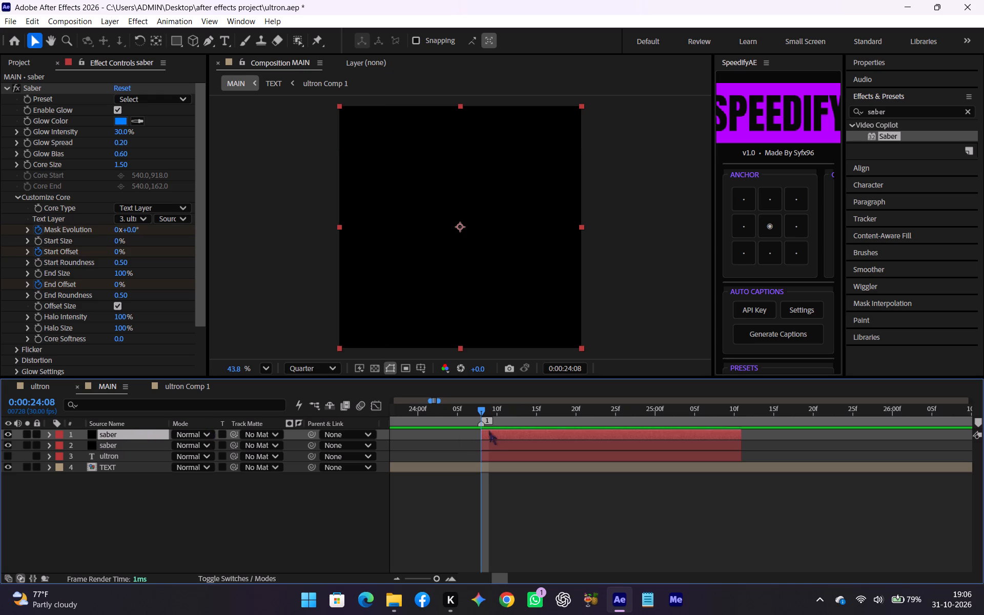
Reveal the keyframes of the duplicated saber layer and set its Mask Evolution keyframe at 0:00:24:08 to 281°.
{"action": "key", "text": "u"}
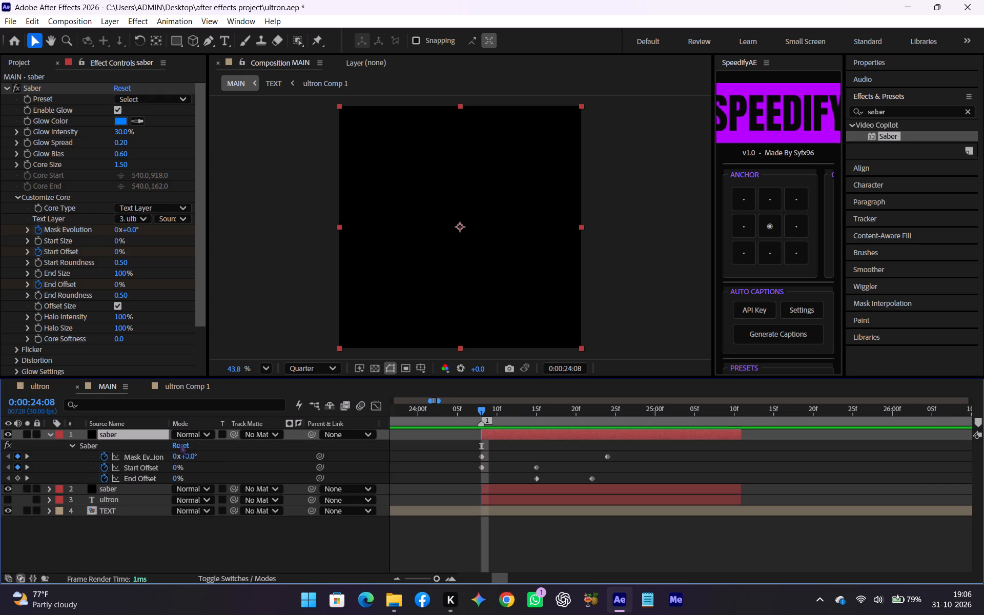
{"action": "left_click", "coordinate": [190, 454]}
{"action": "key", "text": "BackSpace"}
{"action": "type", "text": "281"}
{"action": "left_click", "coordinate": [535, 447]}
Set the top saber layer's Mask Evolution keyframe at 0:00:24:24 to 109°.
{"action": "left_click_drag", "start_coordinate": [526, 414], "coordinate": [608, 411]}
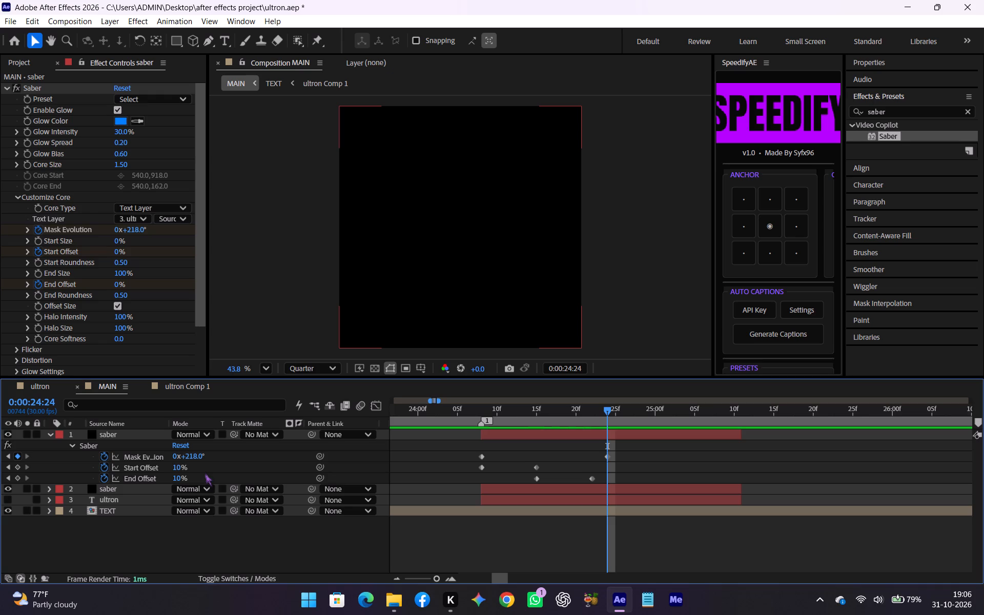
{"action": "left_click", "coordinate": [607, 457]}
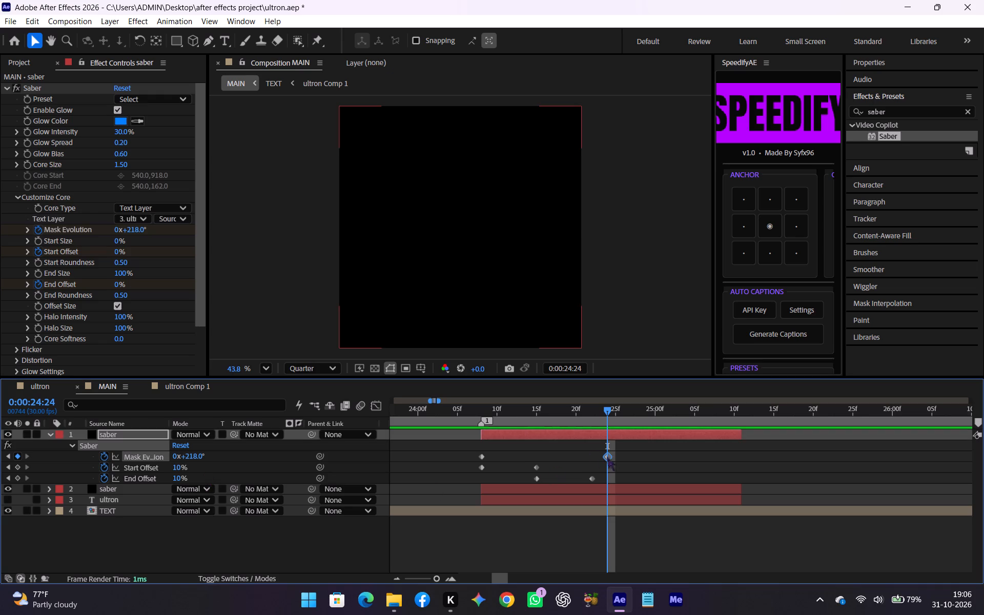
{"action": "left_click", "coordinate": [192, 458]}
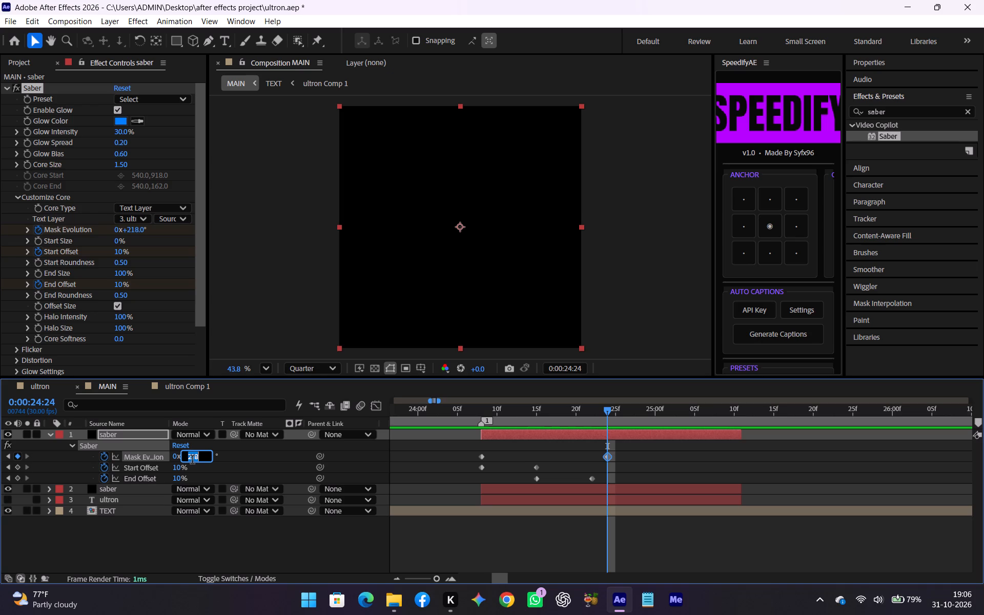
{"action": "key", "text": "BackSpace"}
{"action": "type", "text": "108"}
{"action": "key", "text": "BackSpace"}
{"action": "key", "text": "9"}
{"action": "left_click", "coordinate": [573, 450]}
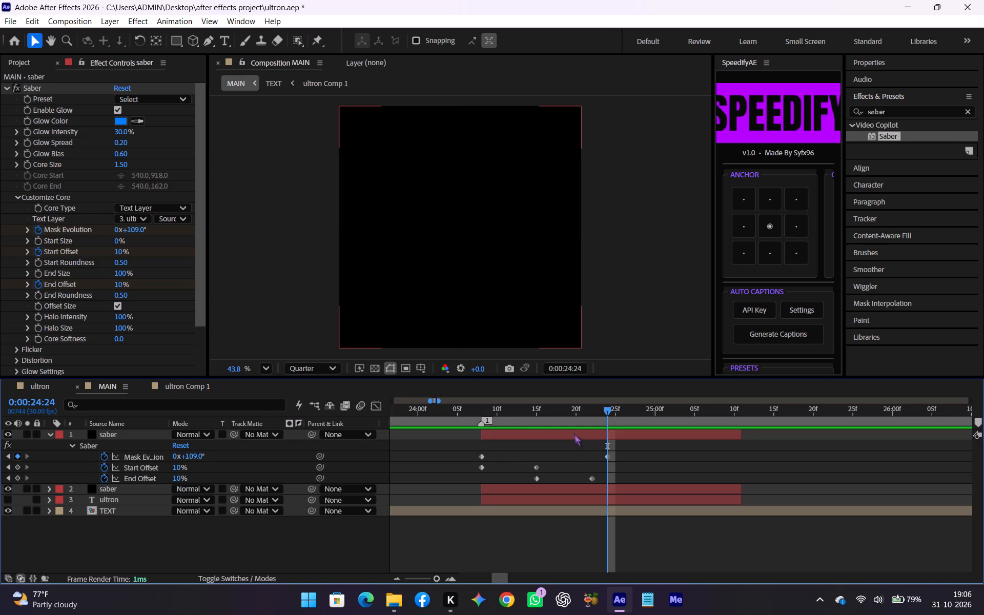
Play and scrub the MAIN animation between 0:00:23:29 and 0:00:24:25 to examine the top saber layer's glow movement.
{"action": "left_click_drag", "start_coordinate": [574, 413], "coordinate": [626, 417]}
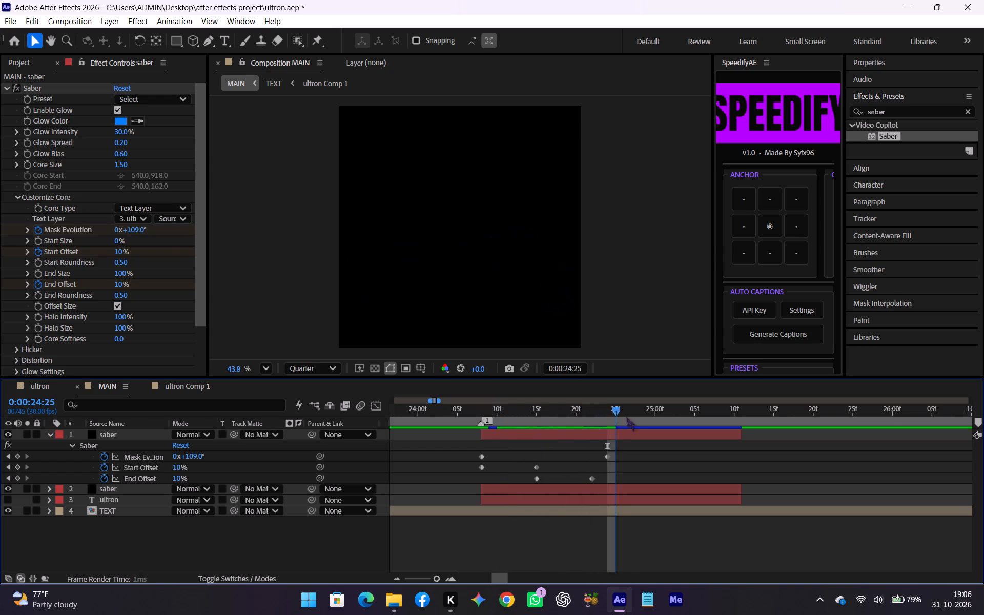
{"action": "left_click_drag", "start_coordinate": [626, 417], "coordinate": [601, 402]}
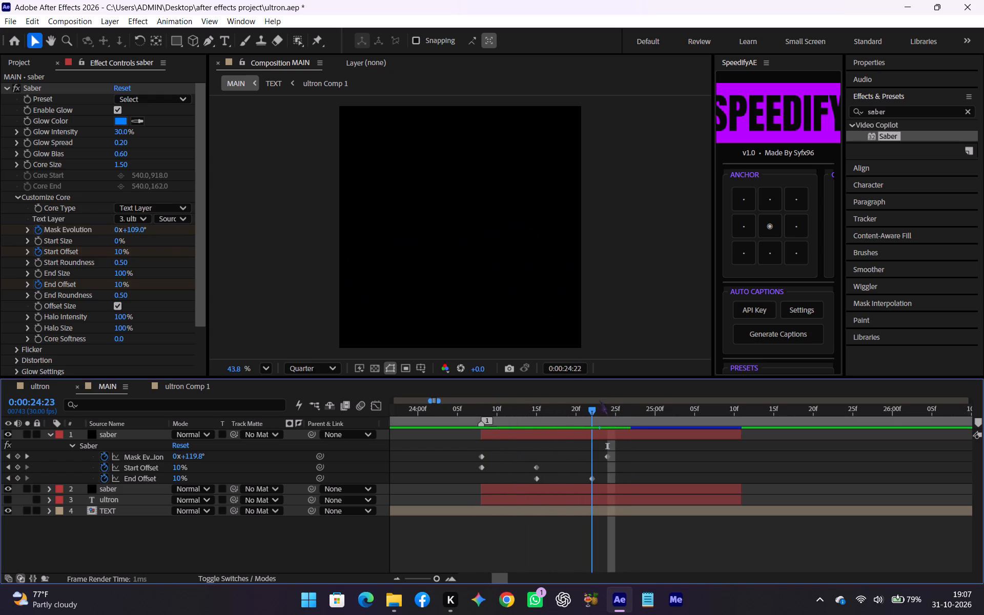
{"action": "left_click_drag", "start_coordinate": [601, 402], "coordinate": [447, 430]}
{"action": "key", "text": "space"}
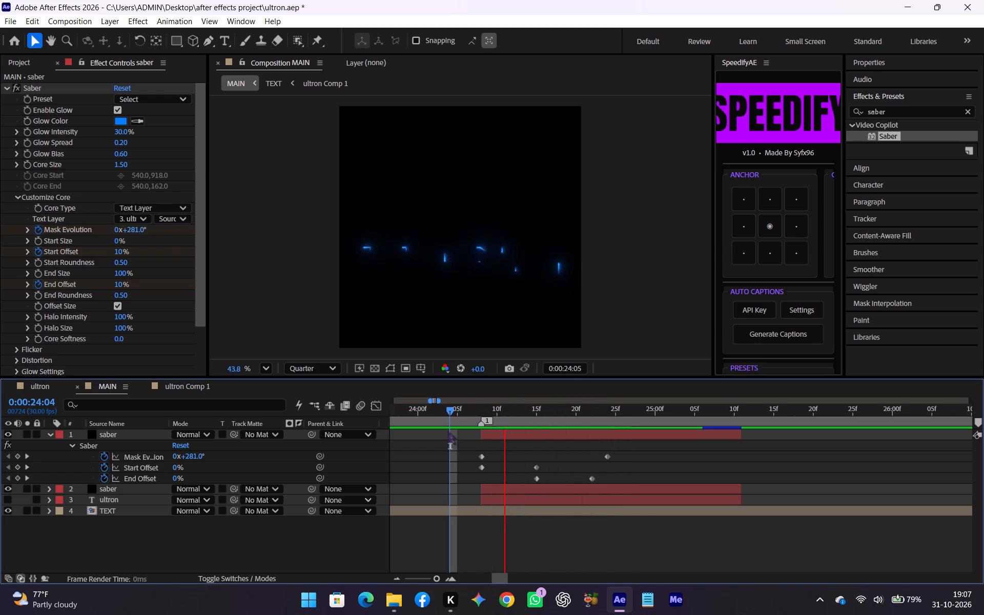
{"action": "left_click_drag", "start_coordinate": [519, 409], "coordinate": [432, 439]}
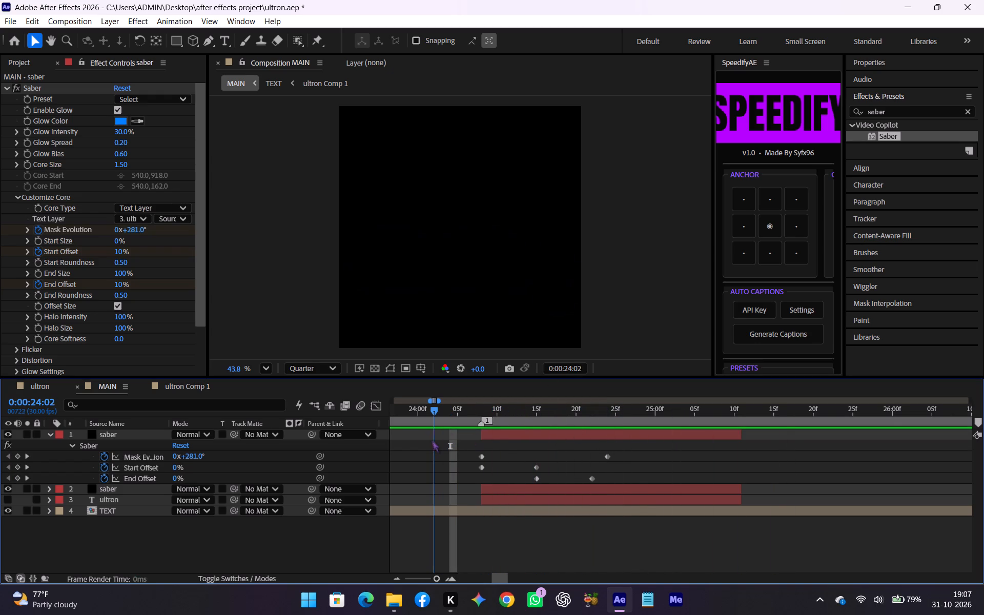
{"action": "key", "text": "space"}
{"action": "left_click_drag", "start_coordinate": [511, 412], "coordinate": [570, 422]}
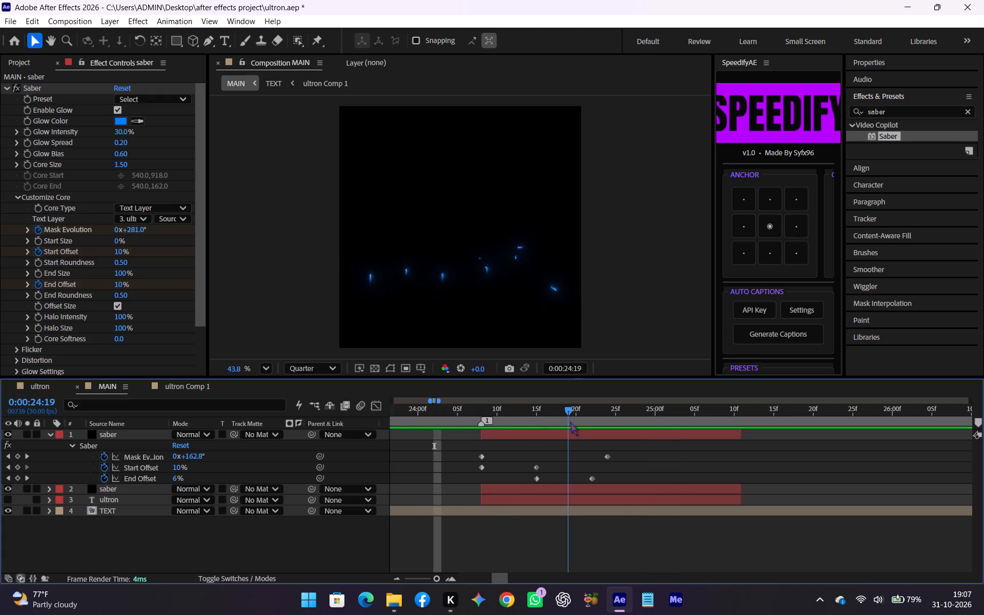
{"action": "left_click_drag", "start_coordinate": [570, 422], "coordinate": [409, 428]}
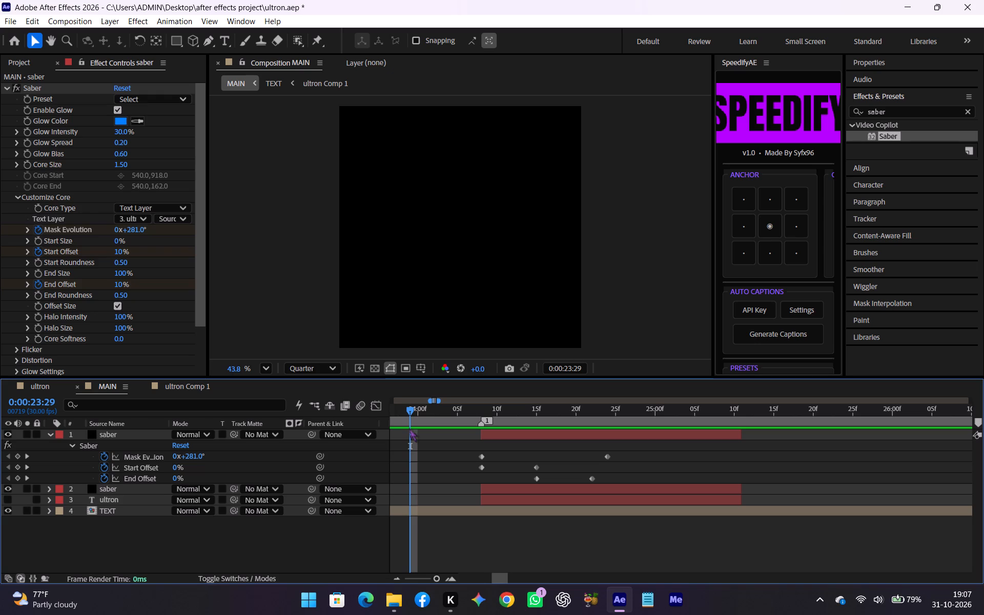
Change the top saber layer's Glow Color to a muted red, about BB3030.
{"action": "left_click", "coordinate": [124, 121]}
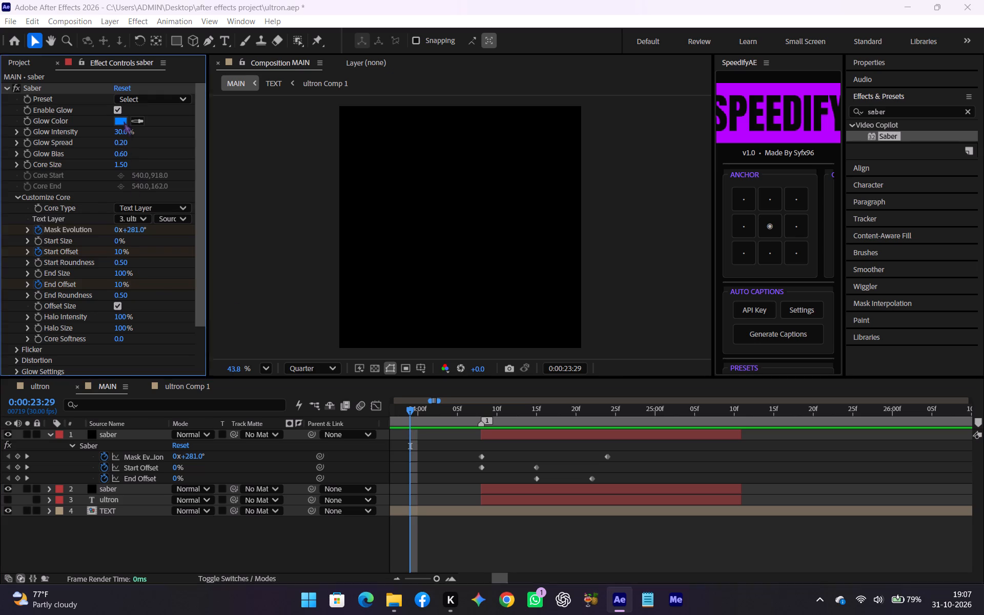
{"action": "left_click_drag", "start_coordinate": [526, 324], "coordinate": [526, 223]}
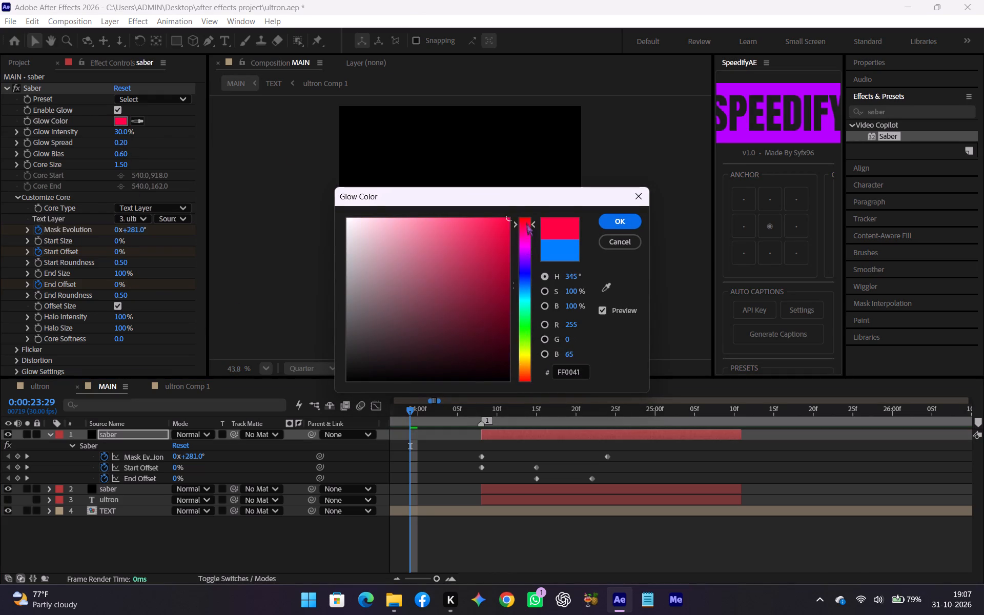
{"action": "left_click_drag", "start_coordinate": [526, 223], "coordinate": [526, 213]}
{"action": "left_click_drag", "start_coordinate": [486, 251], "coordinate": [467, 261]}
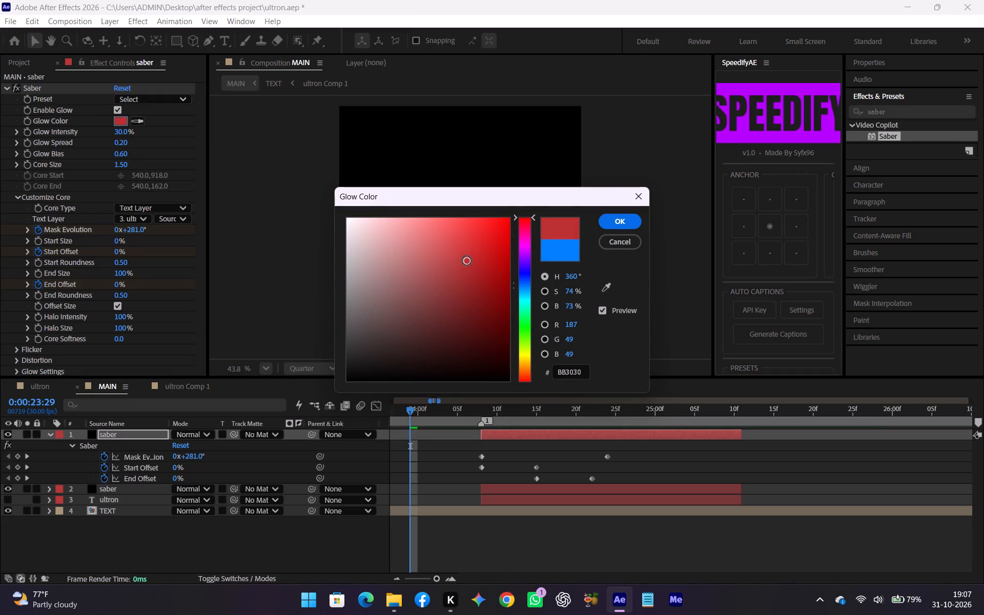
{"action": "left_click_drag", "start_coordinate": [467, 261], "coordinate": [467, 261]}
{"action": "left_click", "coordinate": [609, 223]}
Scrub between 0:00:24:07 and 0:00:24:18 to examine the red glow, collapsing the top saber layer and selecting the saber layer below it.
{"action": "left_click_drag", "start_coordinate": [504, 408], "coordinate": [507, 407]}
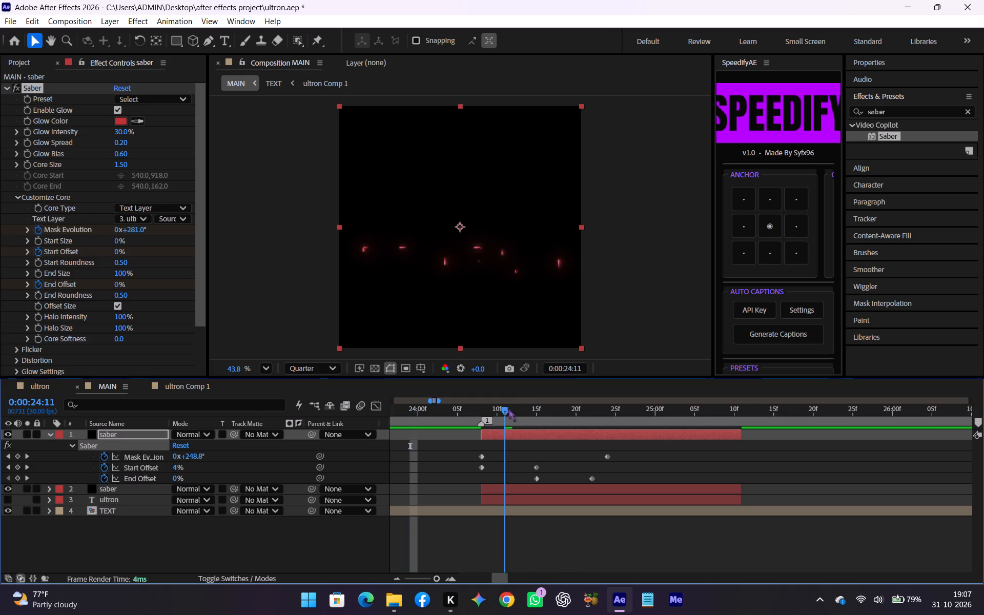
{"action": "left_click_drag", "start_coordinate": [507, 407], "coordinate": [485, 417]}
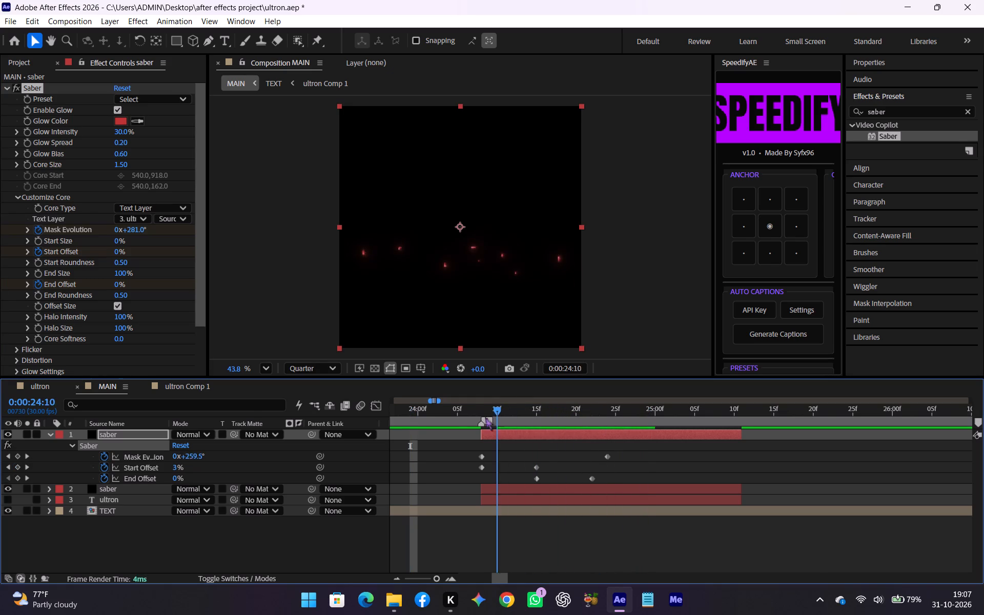
{"action": "left_click_drag", "start_coordinate": [485, 417], "coordinate": [495, 414]}
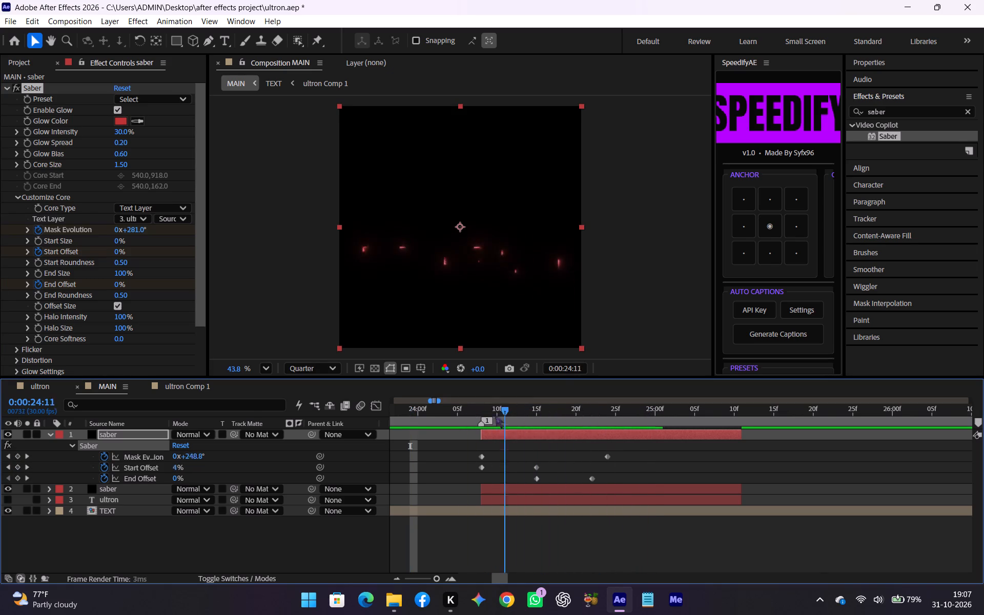
{"action": "left_click_drag", "start_coordinate": [495, 414], "coordinate": [470, 417]}
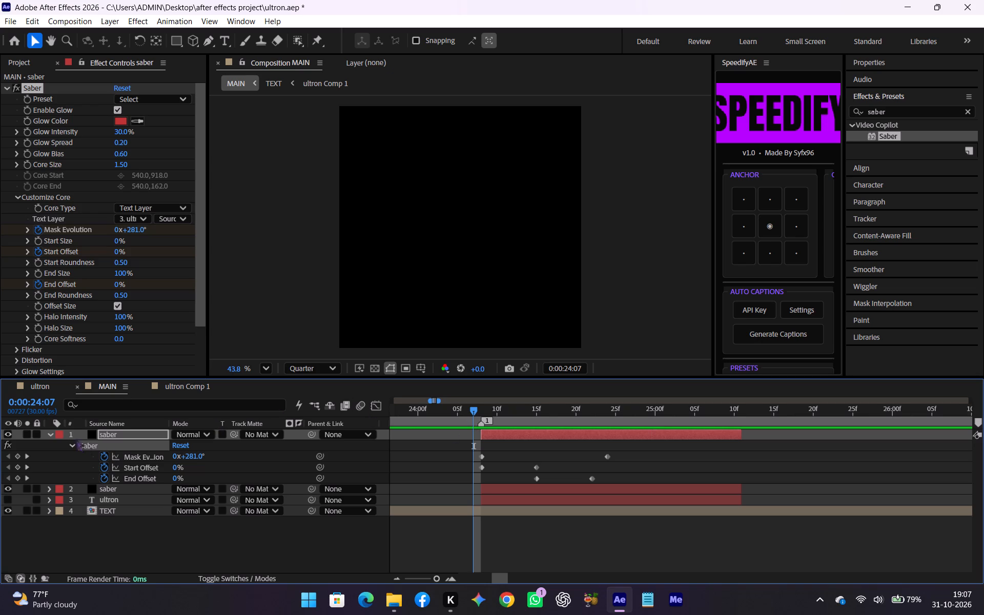
{"action": "left_click", "coordinate": [50, 433]}
{"action": "left_click", "coordinate": [534, 447]}
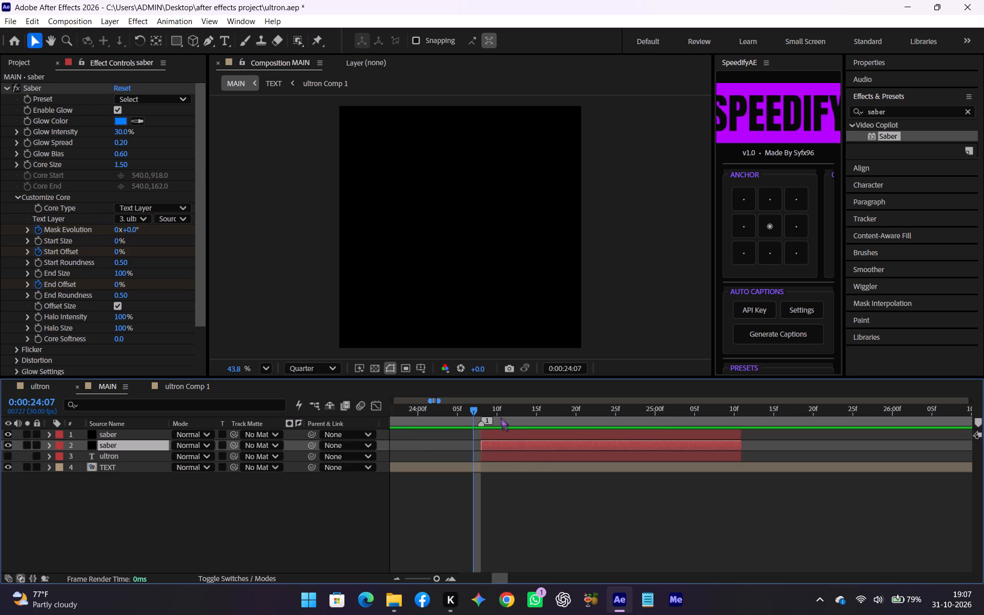
{"action": "left_click_drag", "start_coordinate": [500, 412], "coordinate": [481, 421]}
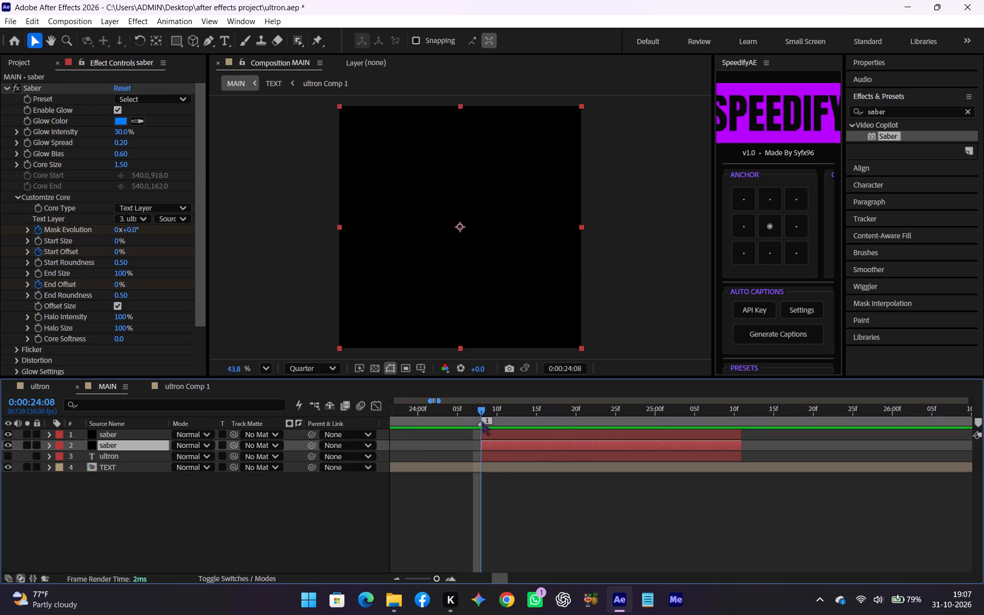
{"action": "left_click_drag", "start_coordinate": [481, 421], "coordinate": [570, 417]}
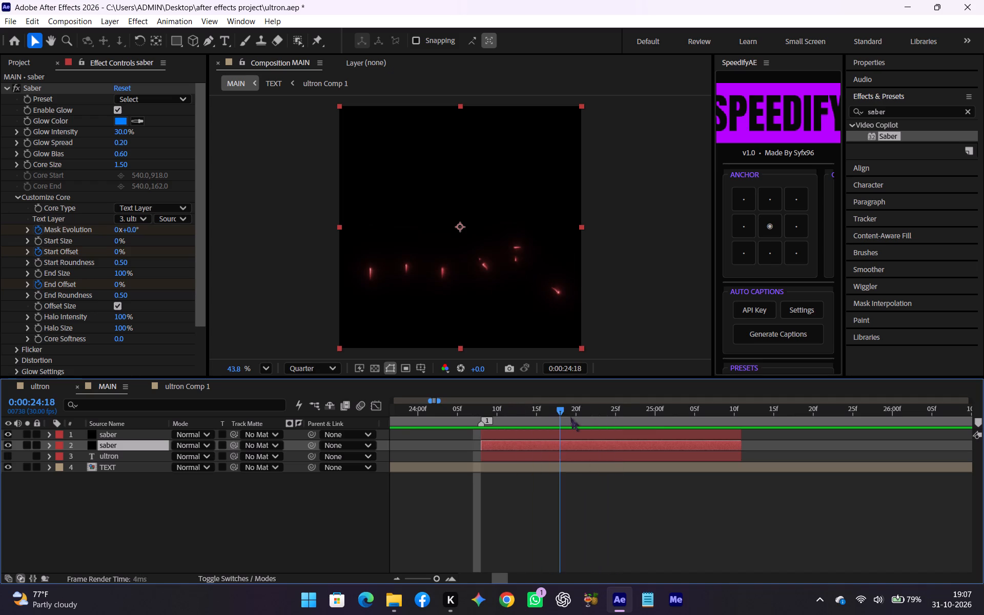
{"action": "left_click_drag", "start_coordinate": [570, 417], "coordinate": [484, 442]}
Reveal the second saber layer's keyframes and set its Mask Evolution keyframe at 0:00:24:24 to 281°.
{"action": "key", "text": "u"}
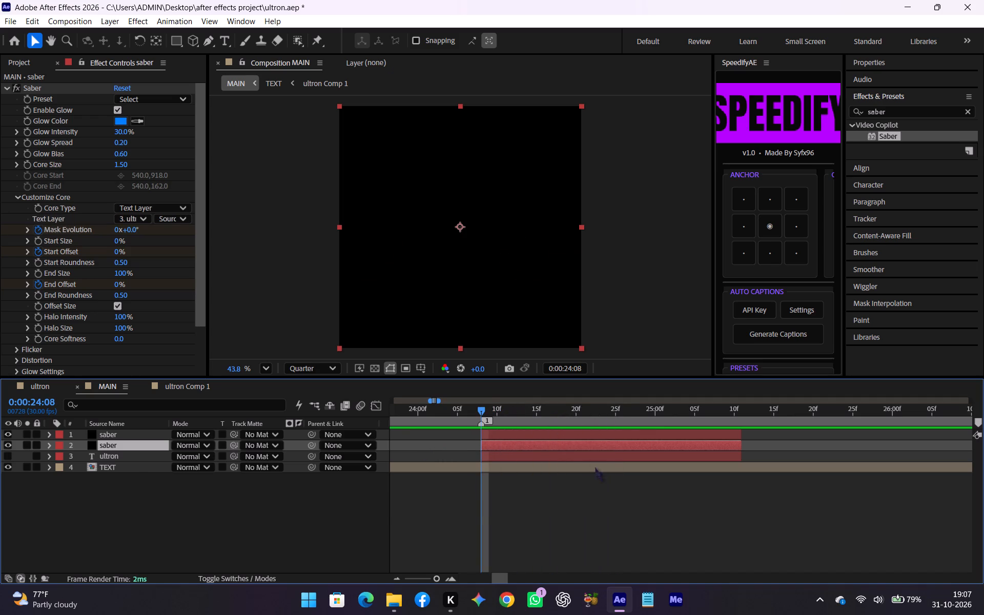
{"action": "left_click", "coordinate": [608, 412]}
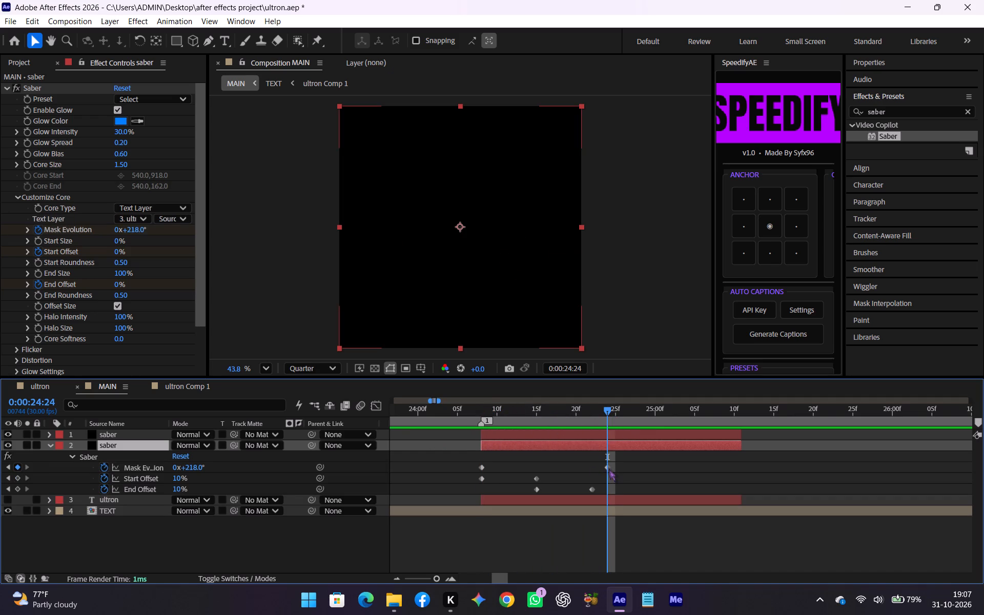
{"action": "left_click", "coordinate": [608, 468]}
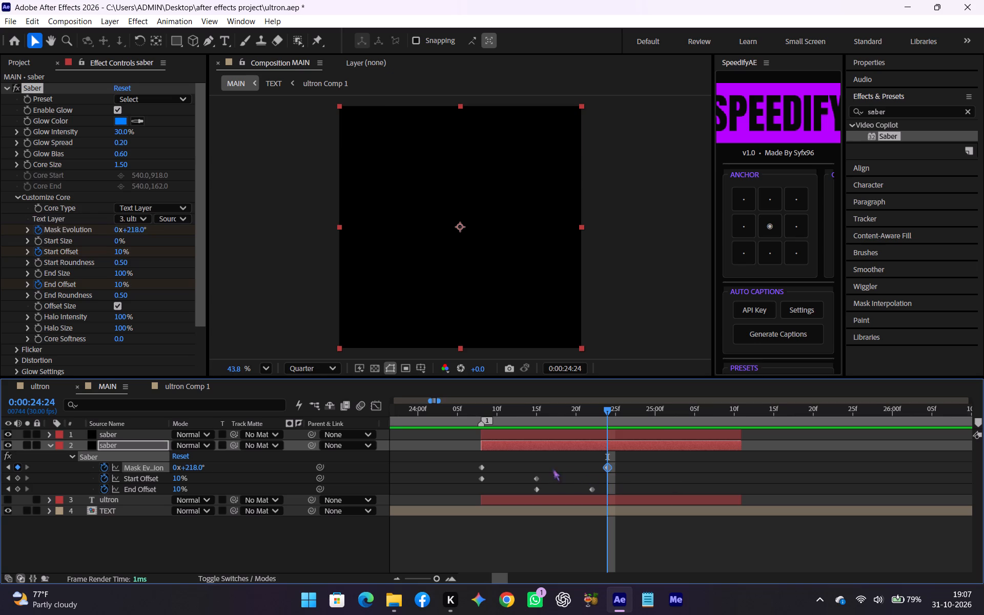
{"action": "left_click_drag", "start_coordinate": [491, 418], "coordinate": [482, 415]}
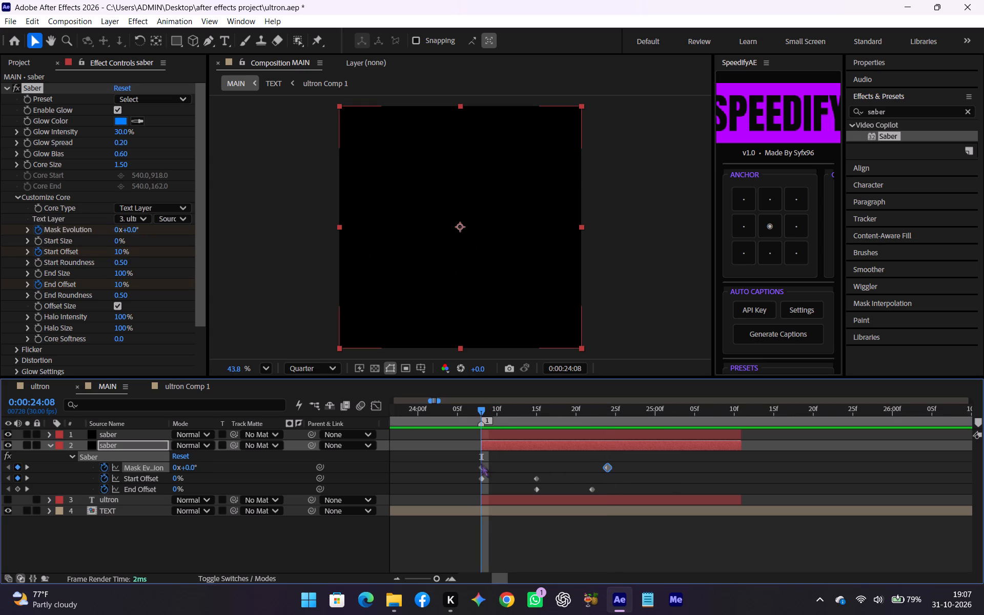
{"action": "left_click", "coordinate": [482, 466]}
{"action": "left_click_drag", "start_coordinate": [553, 412], "coordinate": [604, 413]}
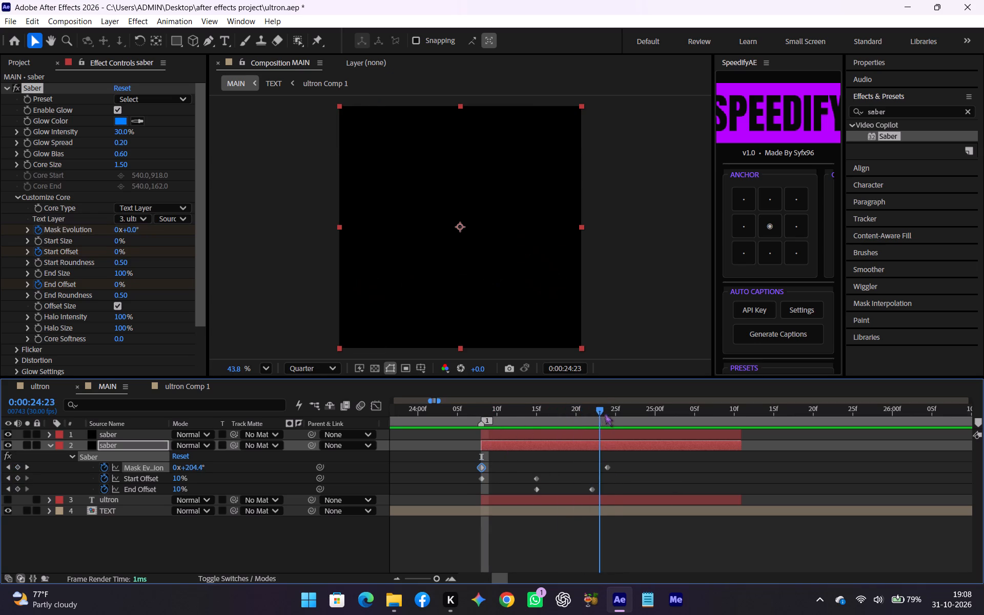
{"action": "left_click_drag", "start_coordinate": [604, 413], "coordinate": [605, 413]}
{"action": "left_click", "coordinate": [190, 469]}
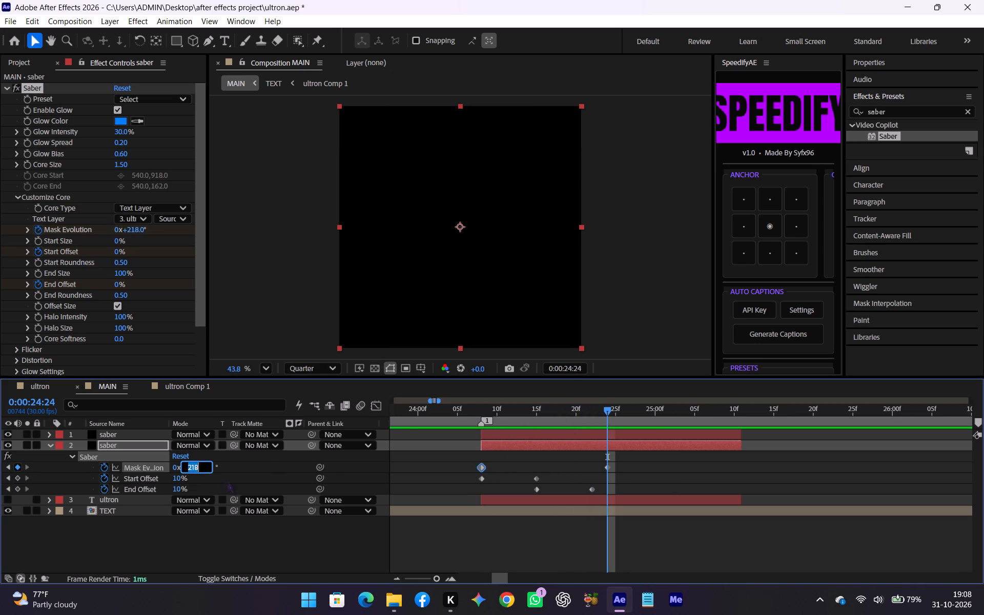
{"action": "left_click", "coordinate": [525, 461]}
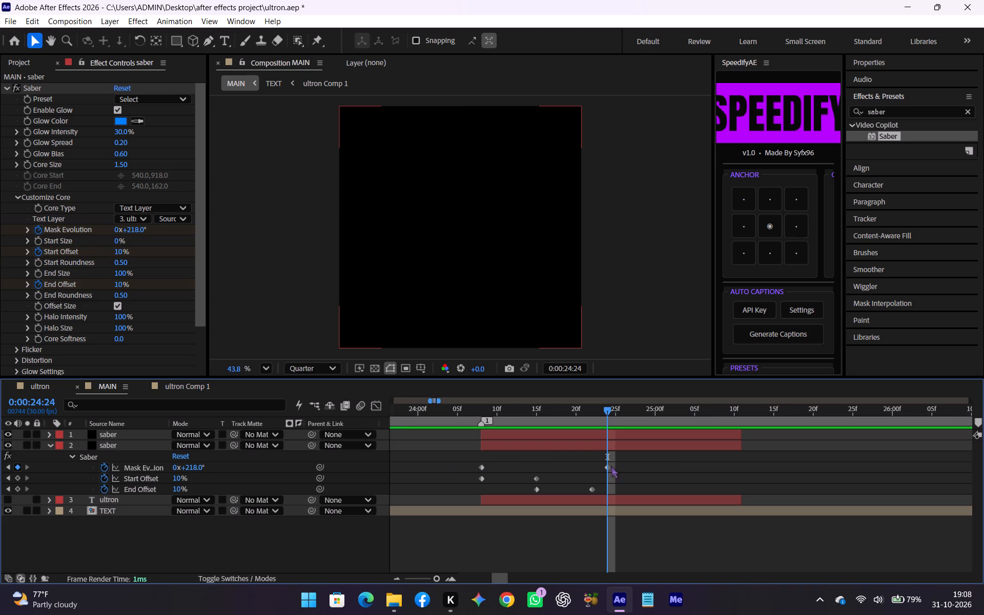
{"action": "left_click", "coordinate": [607, 466]}
{"action": "left_click", "coordinate": [194, 471]}
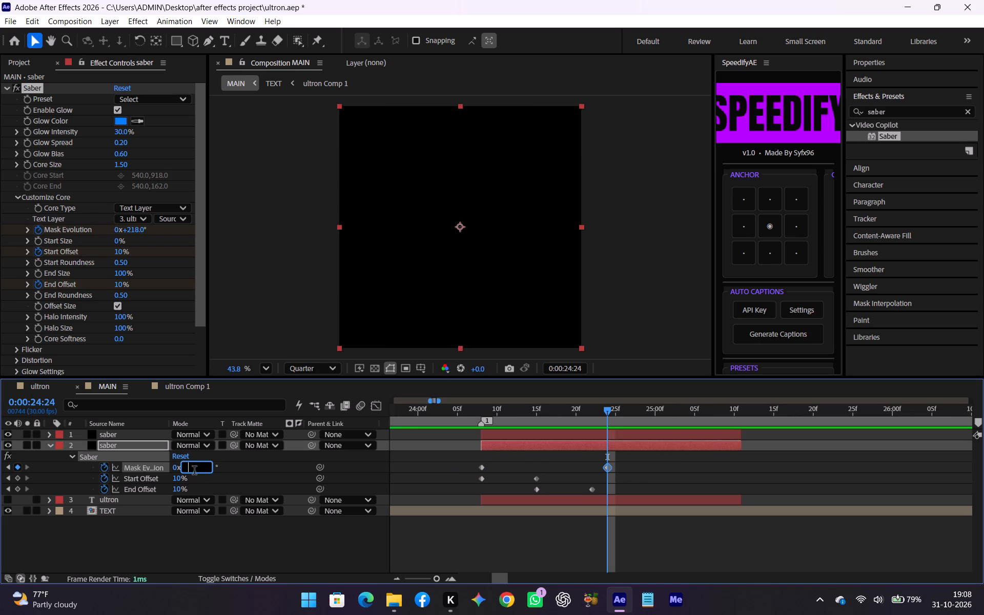
{"action": "key", "text": "BackSpace"}
{"action": "type", "text": "281"}
{"action": "left_click", "coordinate": [565, 474]}
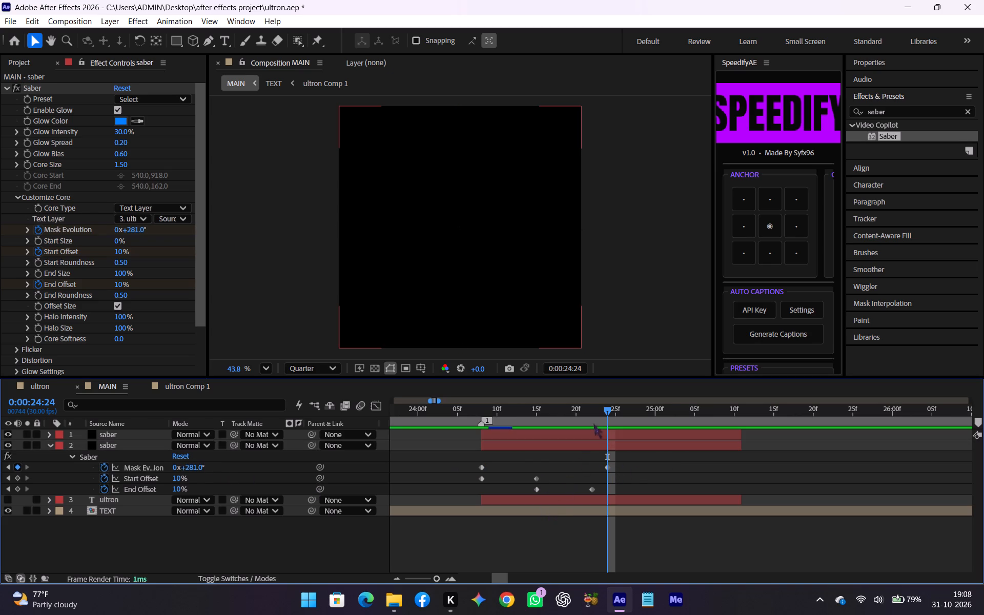
Change the second saber layer's Glow Color to deep blue, 0010FF.
{"action": "left_click_drag", "start_coordinate": [593, 416], "coordinate": [586, 429]}
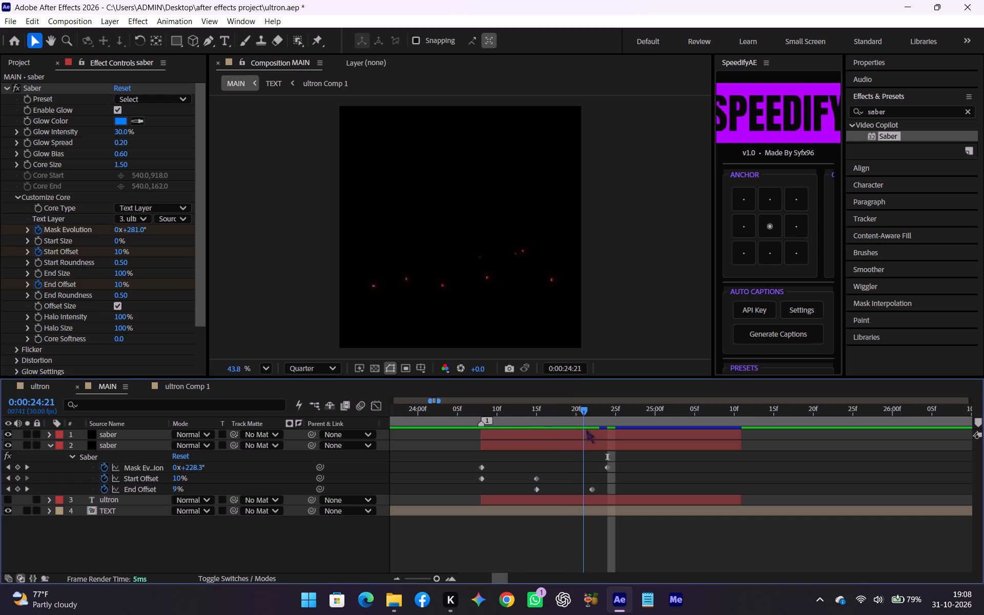
{"action": "left_click_drag", "start_coordinate": [586, 429], "coordinate": [609, 430]}
{"action": "left_click", "coordinate": [606, 443]}
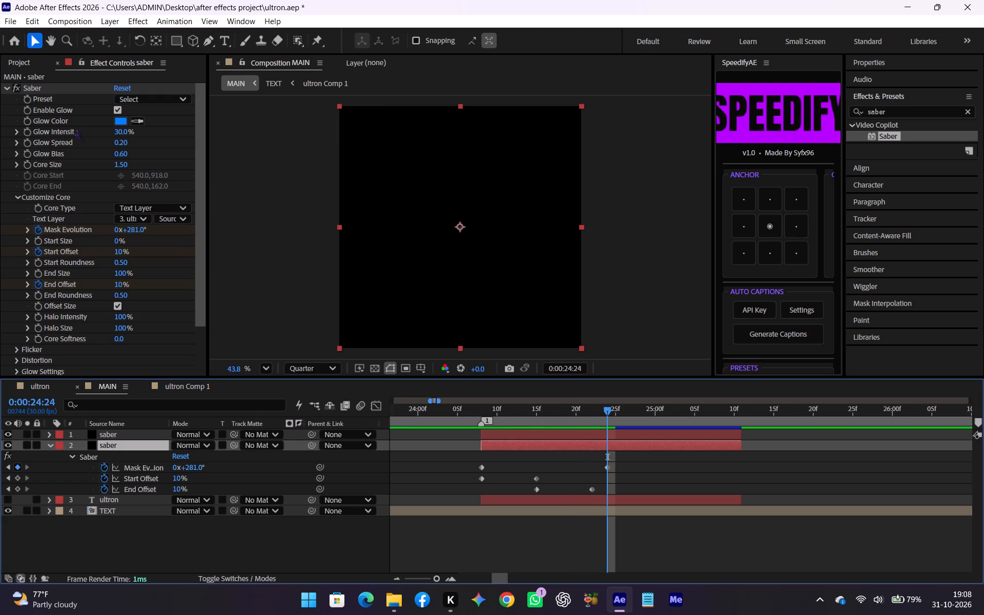
{"action": "left_click", "coordinate": [119, 122]}
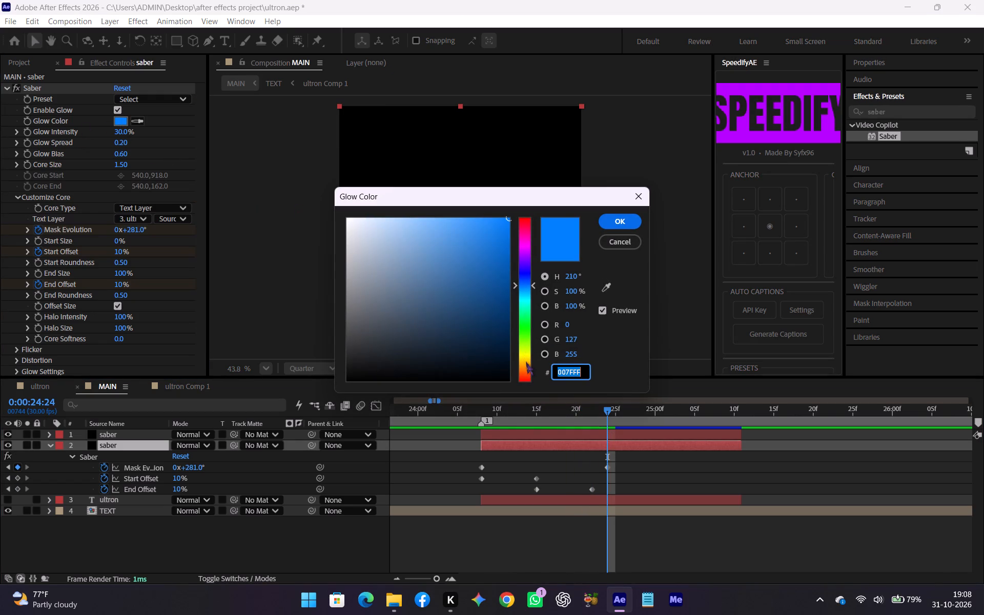
{"action": "left_click_drag", "start_coordinate": [526, 362], "coordinate": [518, 366]}
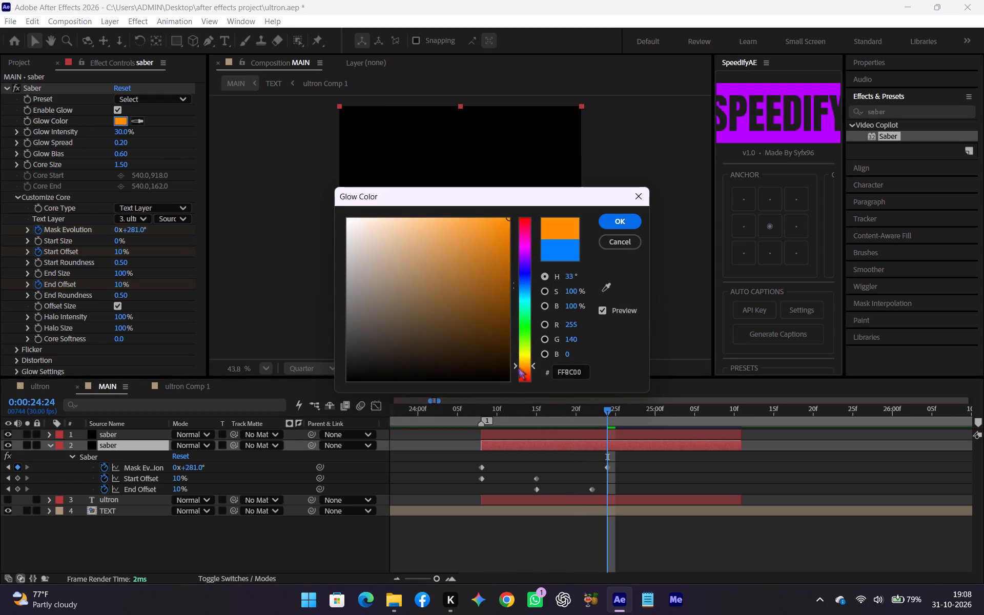
{"action": "left_click_drag", "start_coordinate": [518, 366], "coordinate": [517, 357]}
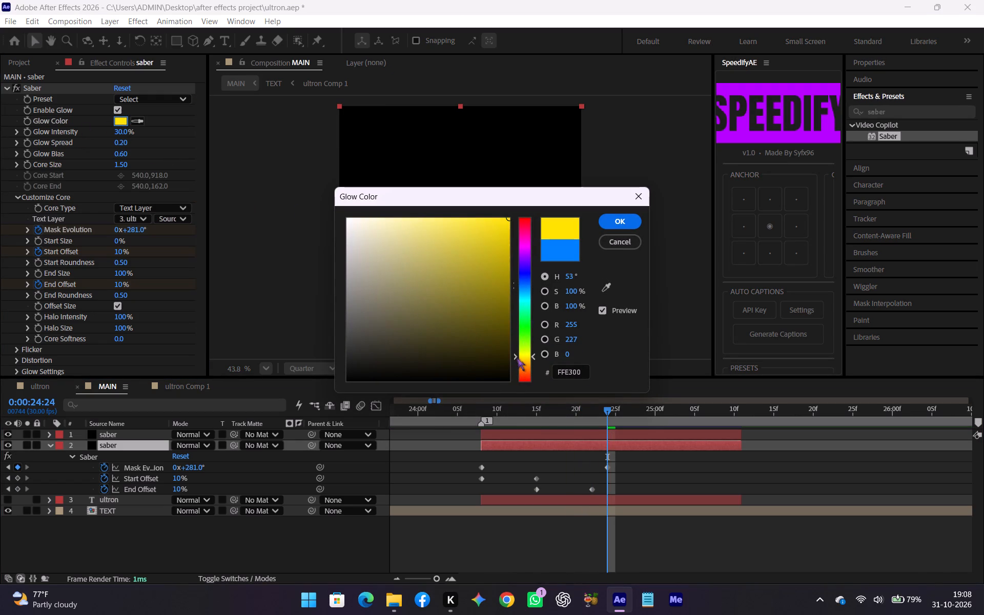
{"action": "left_click_drag", "start_coordinate": [517, 357], "coordinate": [521, 274]}
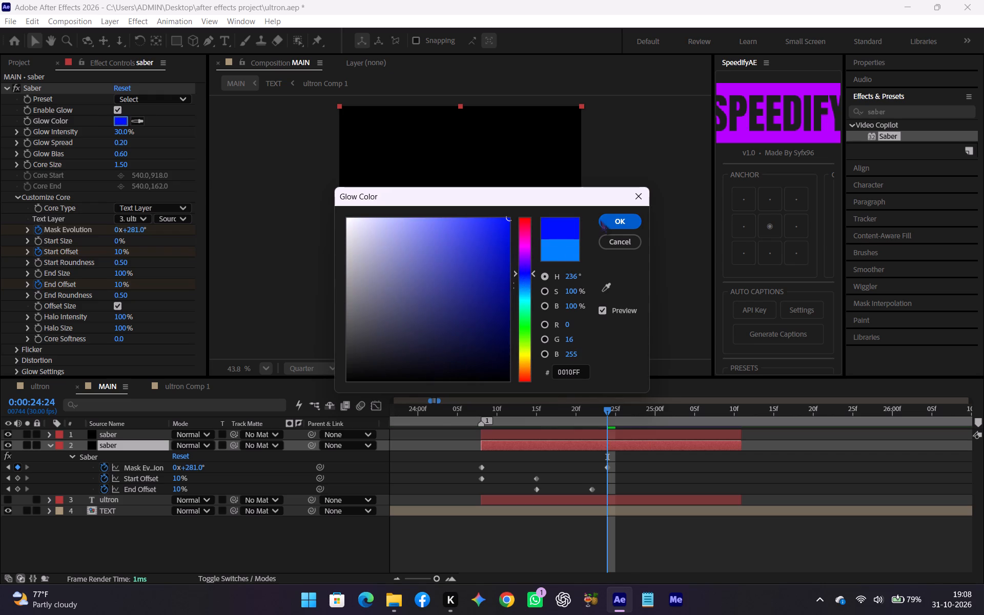
{"action": "left_click", "coordinate": [638, 220]}
Scrub between 0:00:24:08 and 0:00:24:17 to examine the glow, temporarily showing the ultron text layer and collapsing the second saber layer.
{"action": "left_click", "coordinate": [557, 471]}
{"action": "left_click_drag", "start_coordinate": [564, 414], "coordinate": [511, 423]}
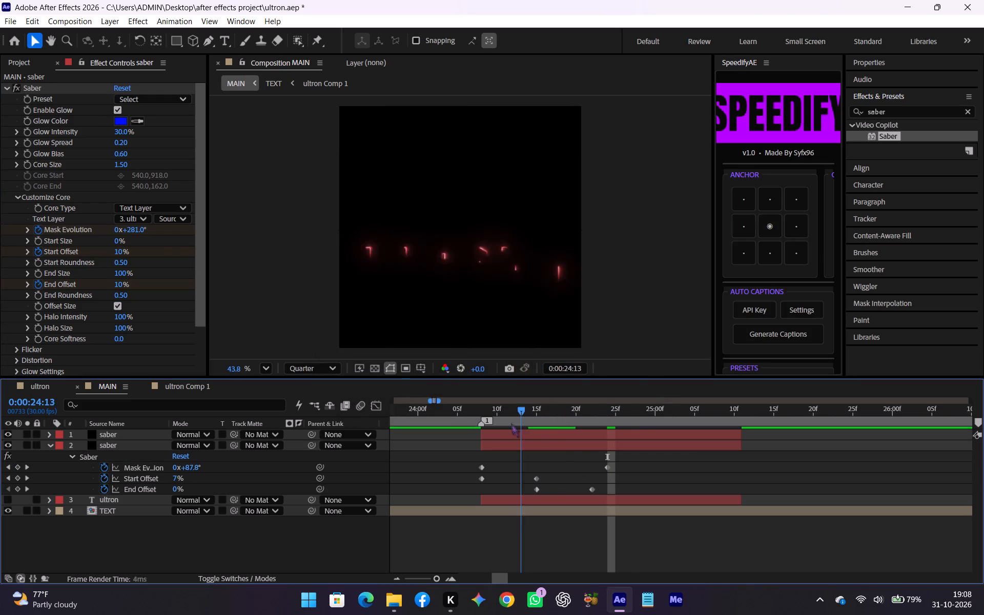
{"action": "left_click_drag", "start_coordinate": [511, 423], "coordinate": [482, 432]}
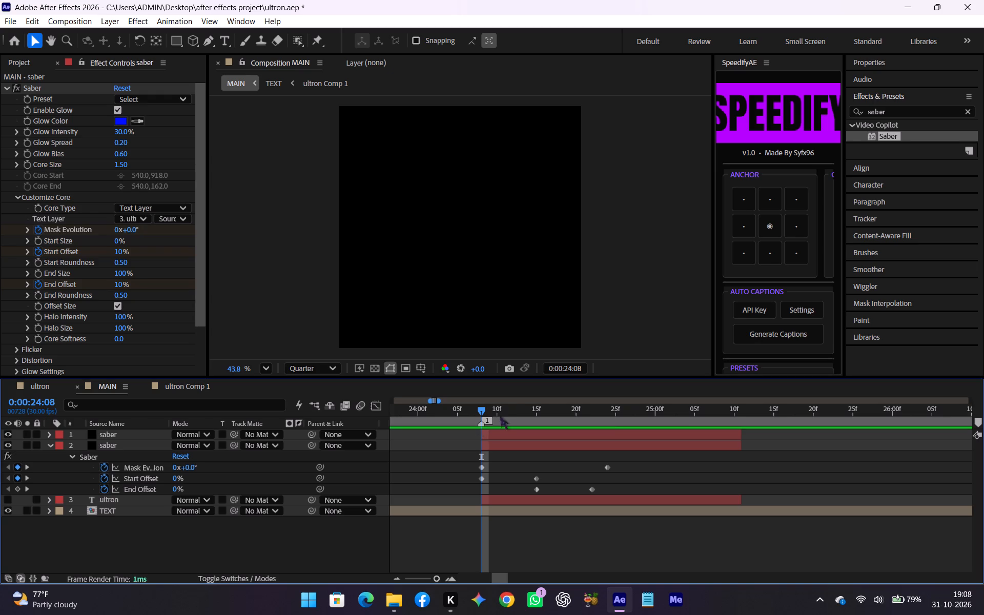
{"action": "left_click_drag", "start_coordinate": [503, 413], "coordinate": [560, 434]}
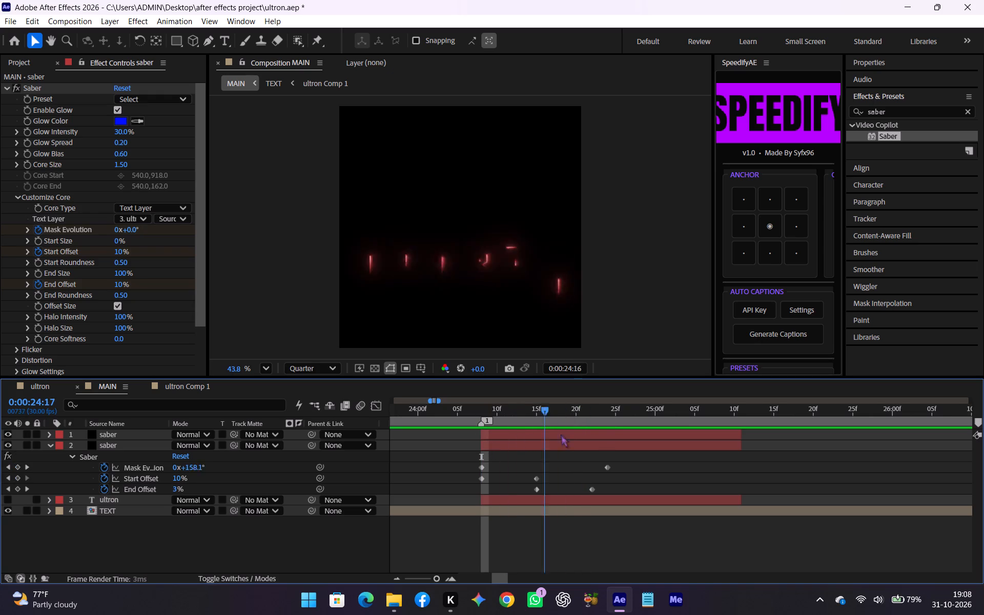
{"action": "left_click_drag", "start_coordinate": [560, 434], "coordinate": [483, 442]}
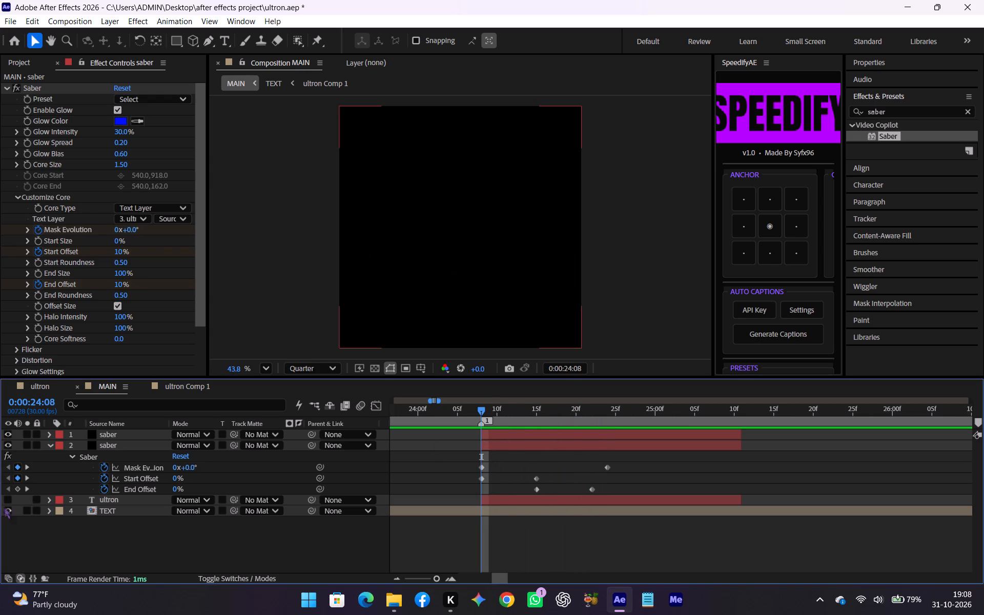
{"action": "left_click", "coordinate": [5, 500]}
{"action": "left_click_drag", "start_coordinate": [494, 416], "coordinate": [537, 411]}
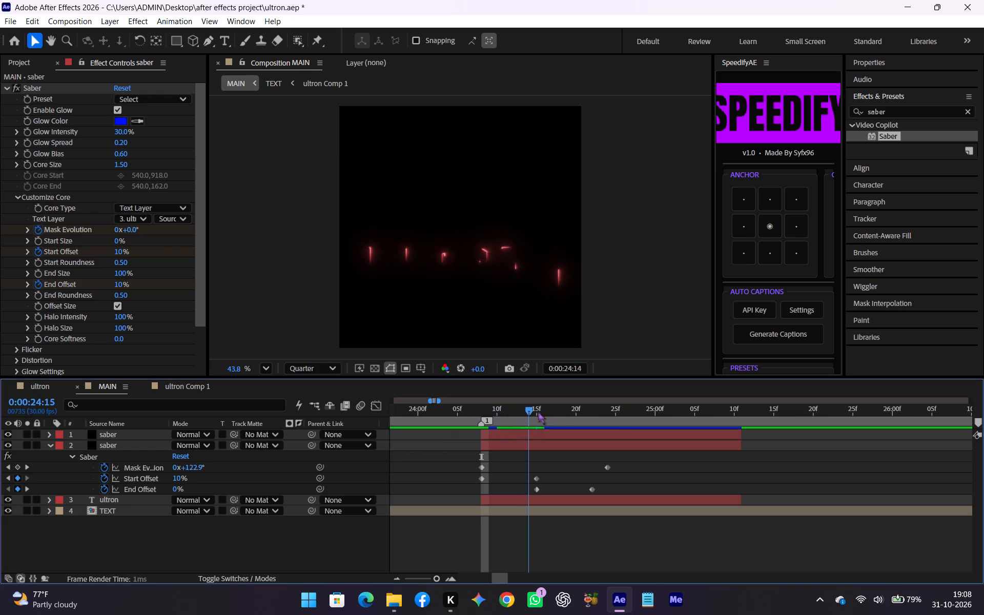
{"action": "left_click_drag", "start_coordinate": [537, 411], "coordinate": [492, 428]}
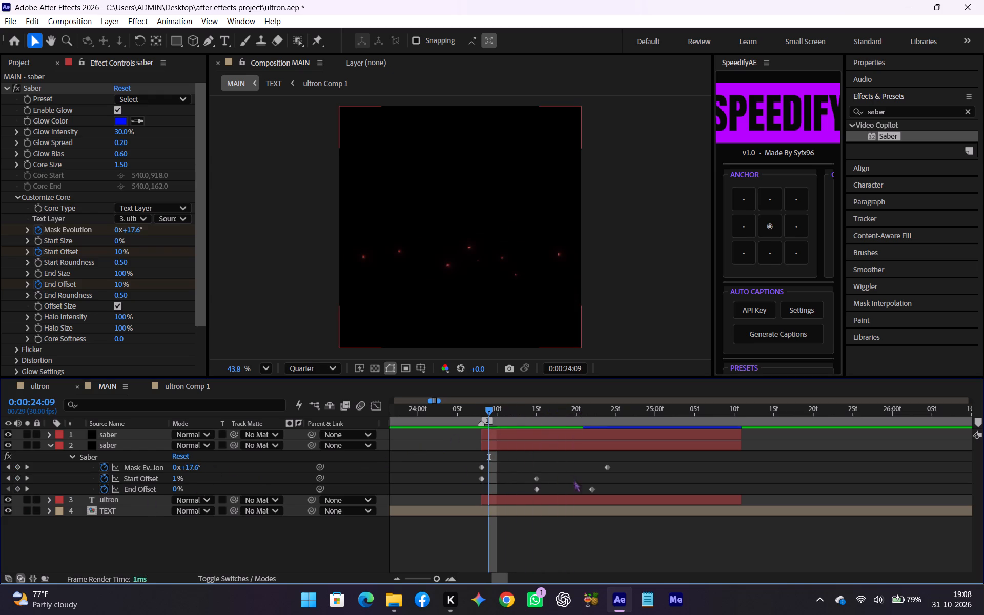
{"action": "left_click", "coordinate": [129, 534]}
{"action": "left_click", "coordinate": [51, 447]}
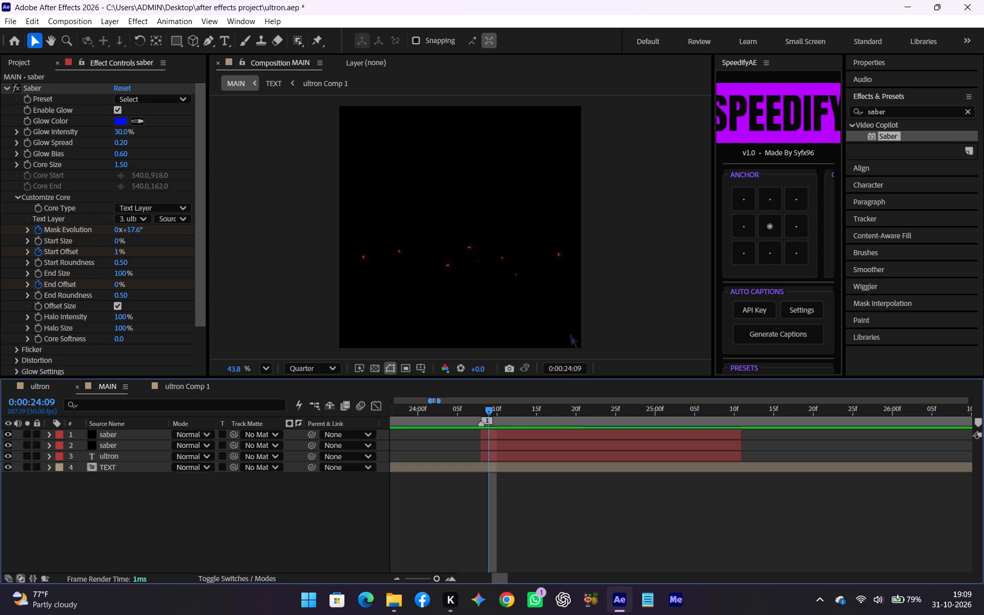
{"action": "left_click_drag", "start_coordinate": [490, 414], "coordinate": [501, 416]}
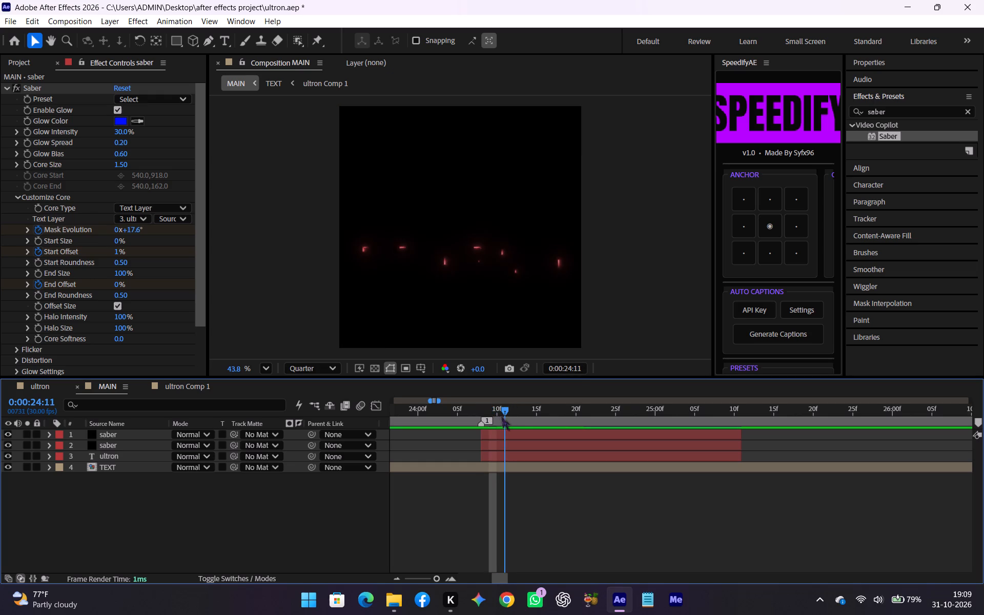
{"action": "left_click_drag", "start_coordinate": [501, 416], "coordinate": [486, 415]}
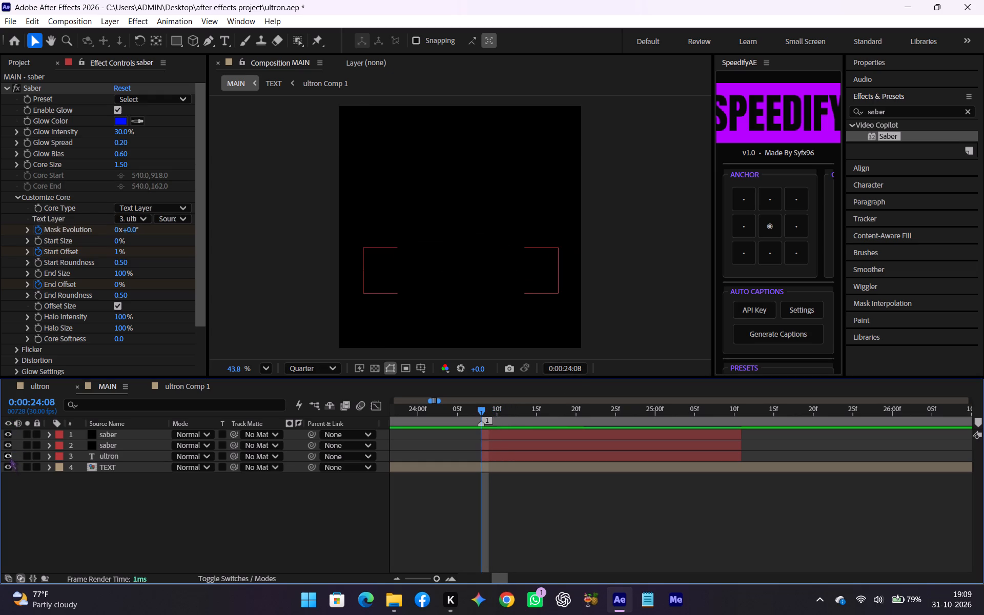
{"action": "left_click", "coordinate": [9, 456]}
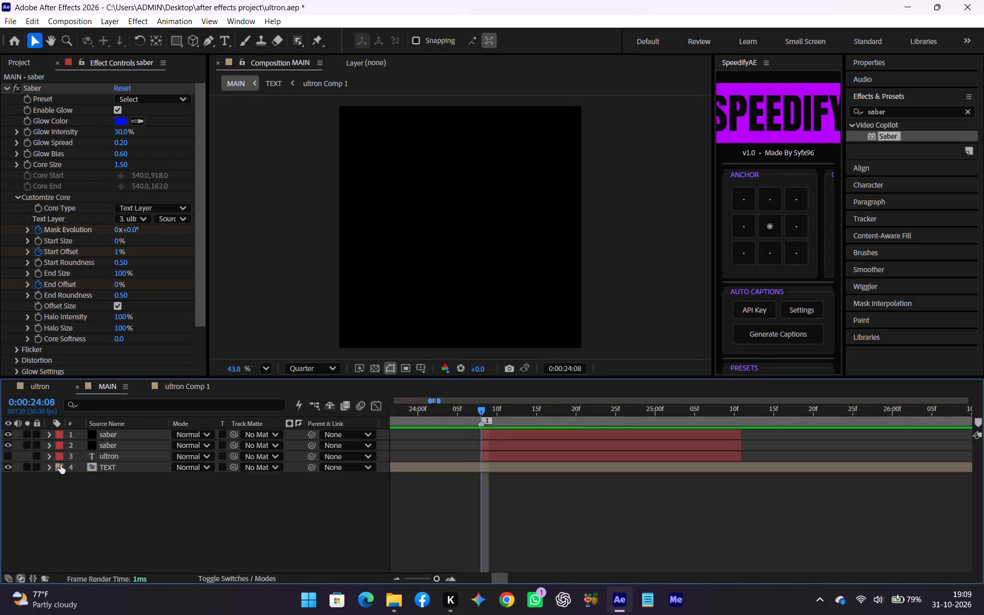
Delete the top saber layer with the red glow.
{"action": "left_click", "coordinate": [124, 432]}
{"action": "key", "text": "BackSpace"}
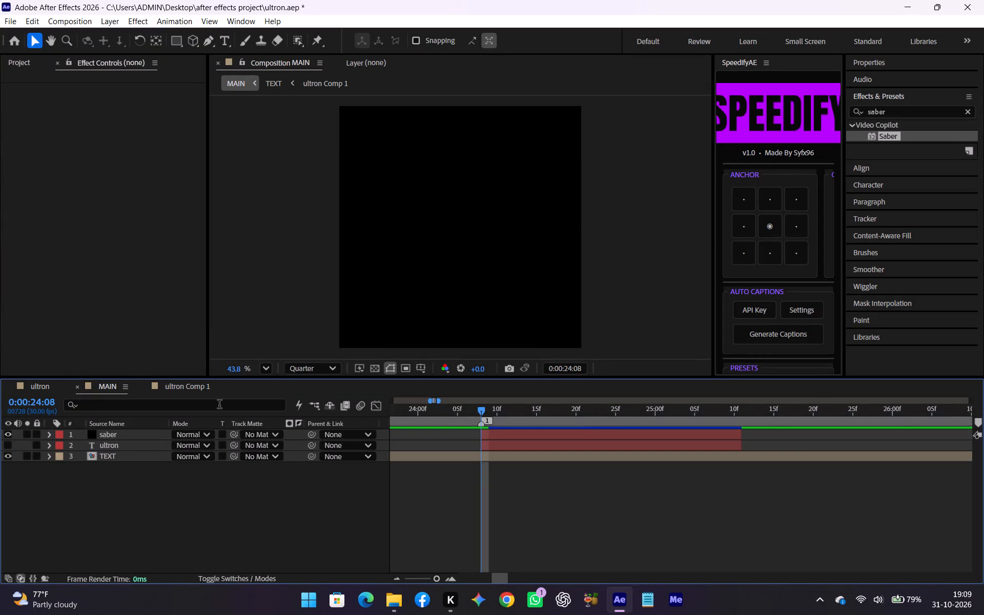
Set the remaining saber layer's blending mode to Add.
{"action": "left_click", "coordinate": [201, 435]}
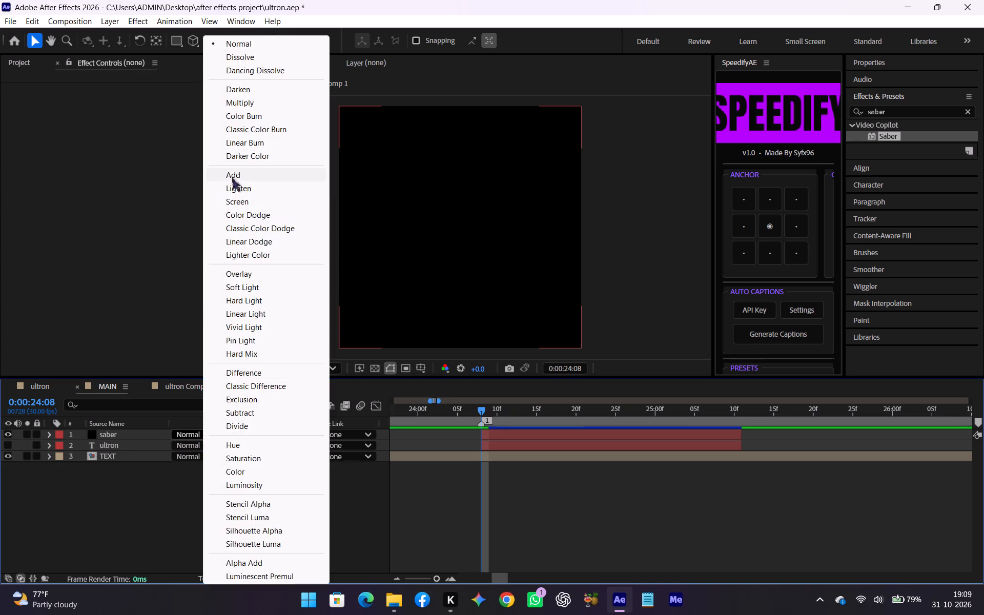
{"action": "left_click", "coordinate": [235, 177]}
Play and scrub the animation from about 0:00:24:02 to examine the blue glow moving over the ULTRON text.
{"action": "left_click_drag", "start_coordinate": [496, 412], "coordinate": [573, 409]}
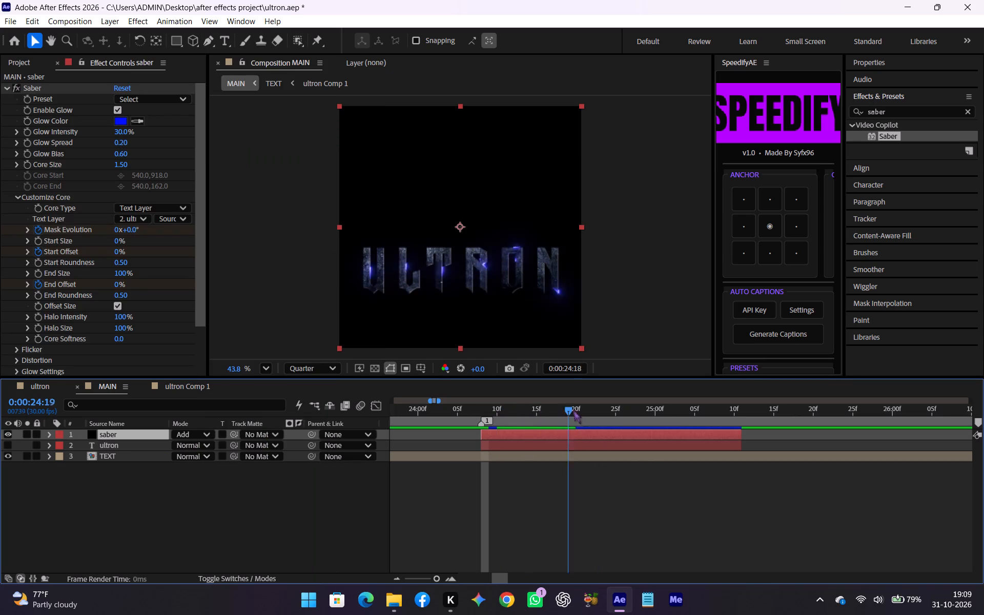
{"action": "left_click_drag", "start_coordinate": [573, 409], "coordinate": [516, 423]}
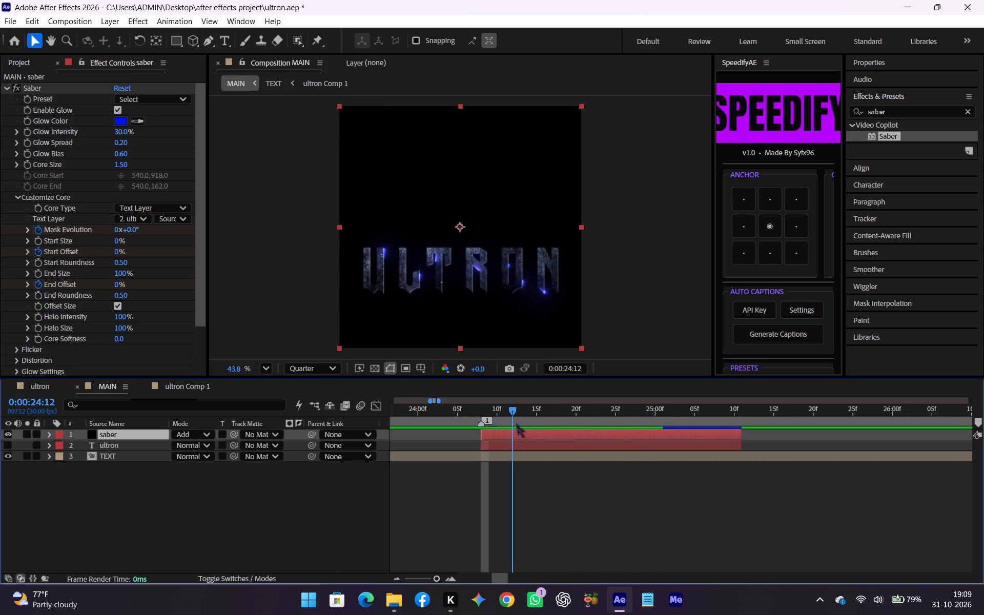
{"action": "left_click_drag", "start_coordinate": [516, 423], "coordinate": [482, 418]}
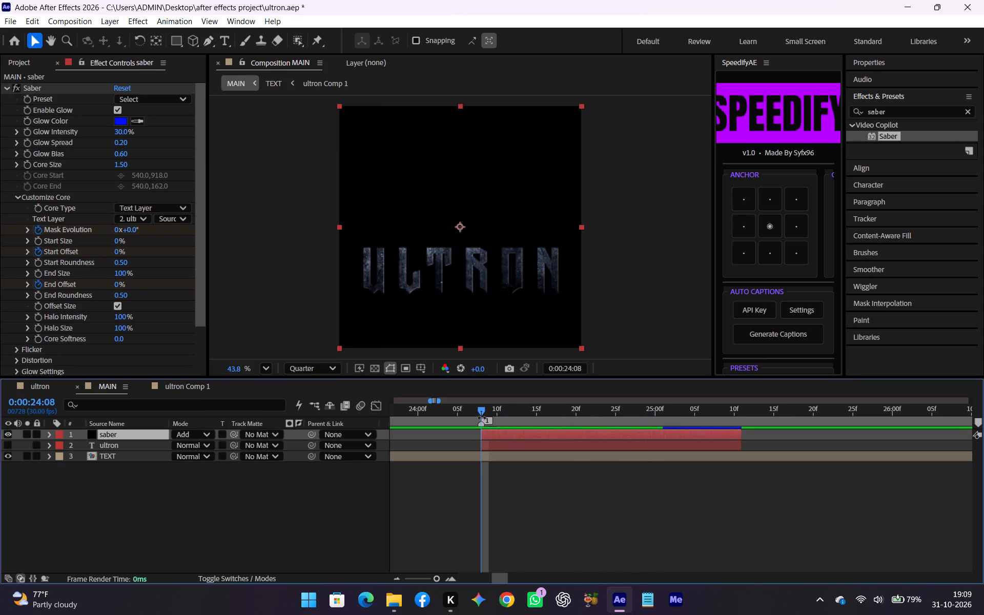
{"action": "key", "text": "space"}
{"action": "left_click_drag", "start_coordinate": [517, 410], "coordinate": [479, 410]}
{"action": "key", "text": "space"}
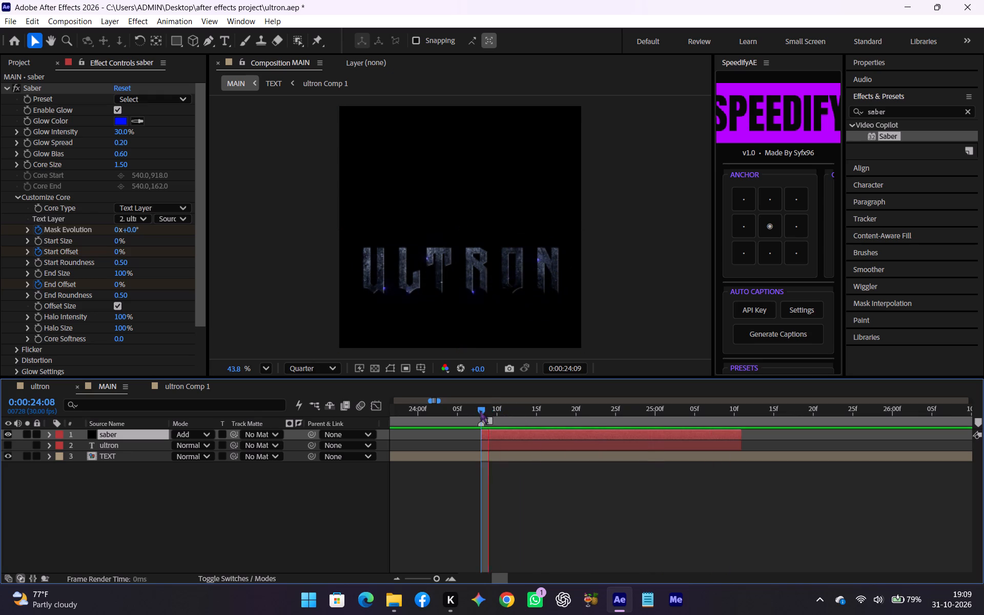
{"action": "left_click_drag", "start_coordinate": [509, 404], "coordinate": [468, 413]}
{"action": "key", "text": "space"}
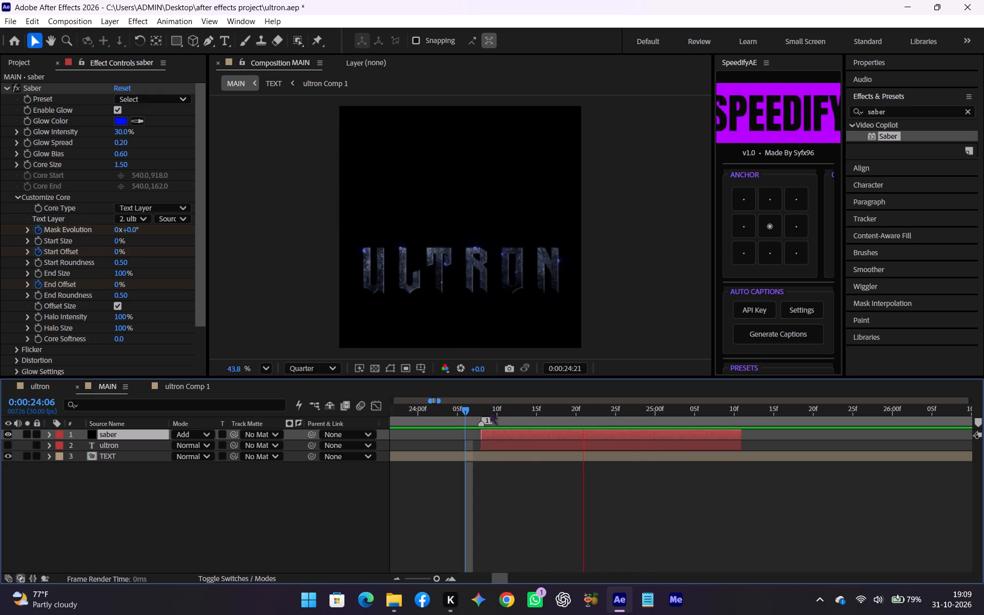
{"action": "left_click_drag", "start_coordinate": [491, 410], "coordinate": [480, 411]}
{"action": "key", "text": "space"}
{"action": "left_click_drag", "start_coordinate": [494, 412], "coordinate": [510, 409]}
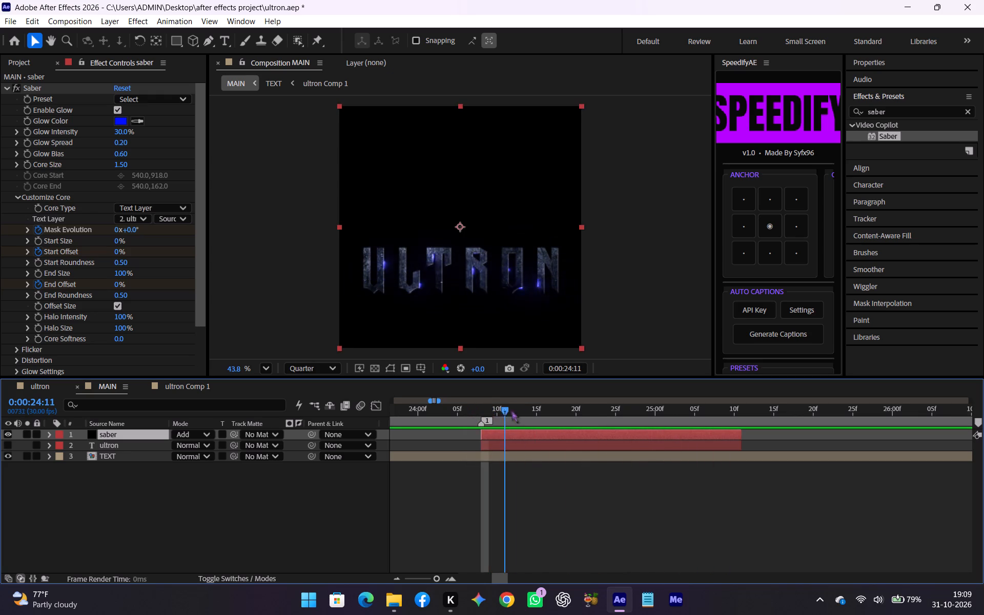
{"action": "left_click_drag", "start_coordinate": [510, 409], "coordinate": [433, 426]}
{"action": "key", "text": "space"}
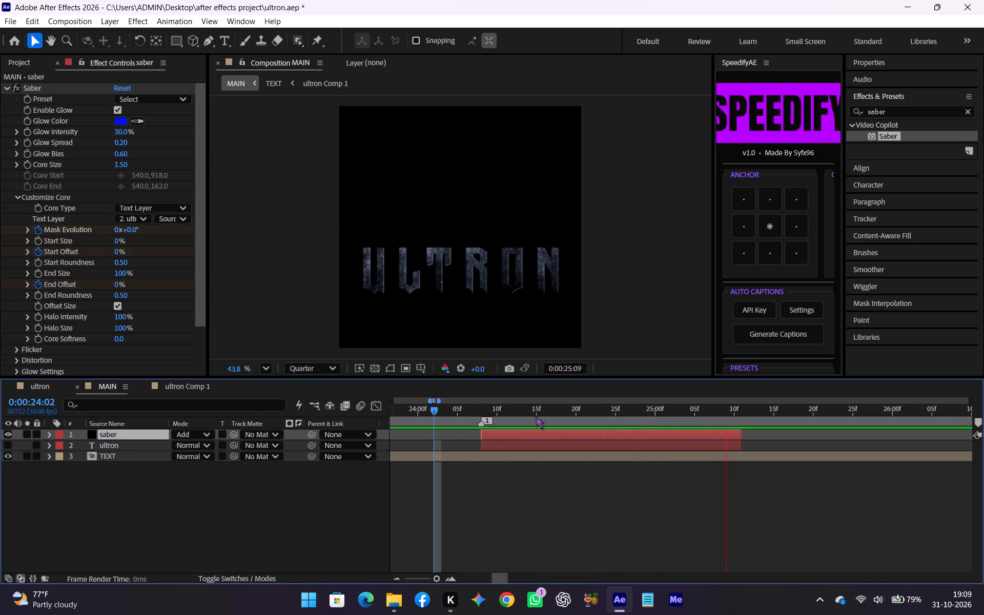
{"action": "left_click_drag", "start_coordinate": [535, 413], "coordinate": [479, 413]}
Duplicate the blue saber layer.
{"action": "left_click", "coordinate": [499, 431]}
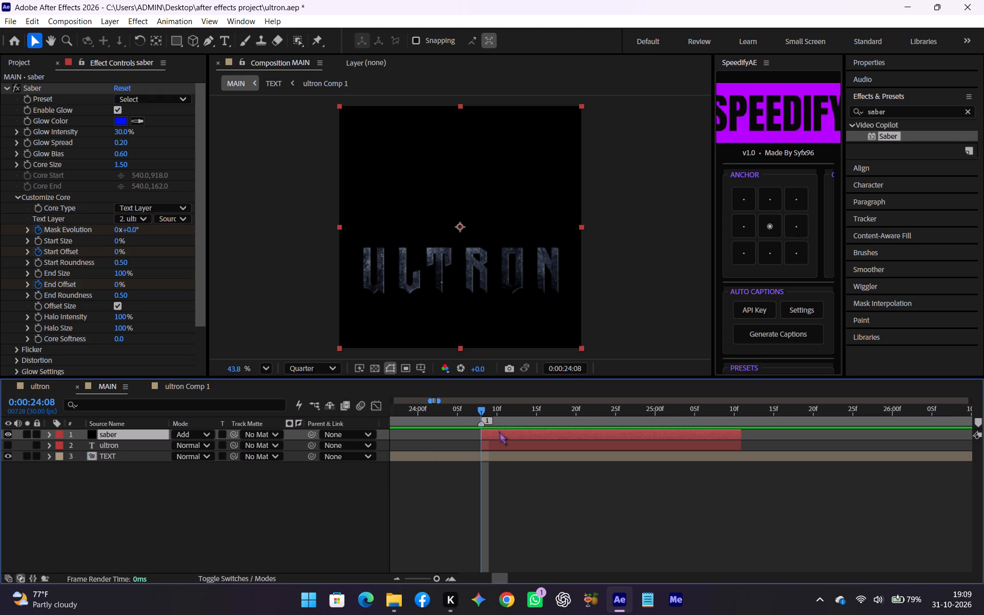
{"action": "key", "text": "ctrl+d"}
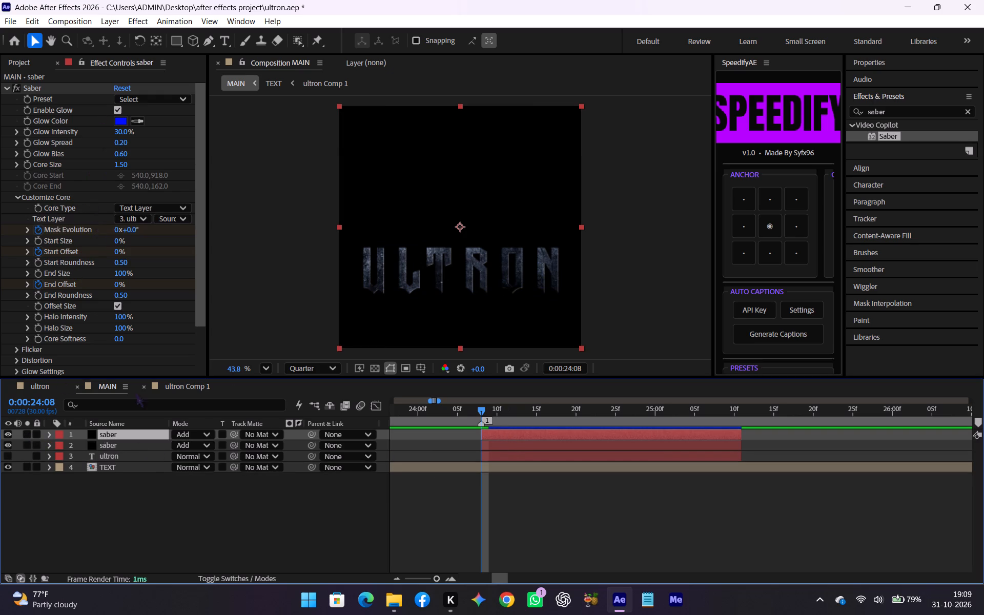
{"action": "scroll", "coordinate": [111, 189], "scroll_direction": "down", "scroll_amount": 2}
{"action": "scroll", "coordinate": [111, 189], "scroll_direction": "up", "scroll_amount": 3}
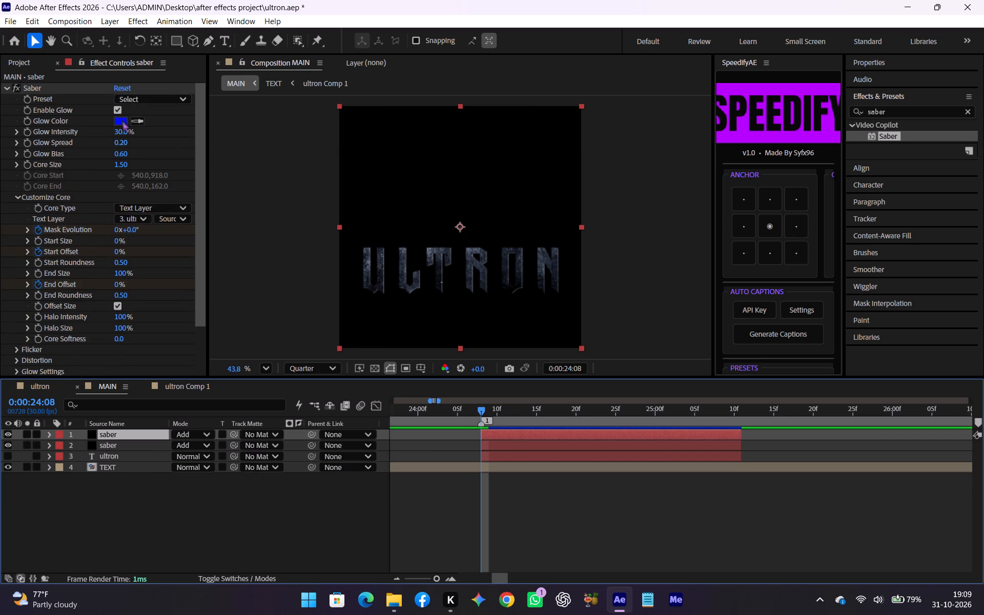
Change the duplicated top saber layer's Glow Color to a muted red.
{"action": "left_click_drag", "start_coordinate": [491, 406], "coordinate": [480, 417]}
{"action": "left_click", "coordinate": [123, 122]}
{"action": "left_click", "coordinate": [453, 283]}
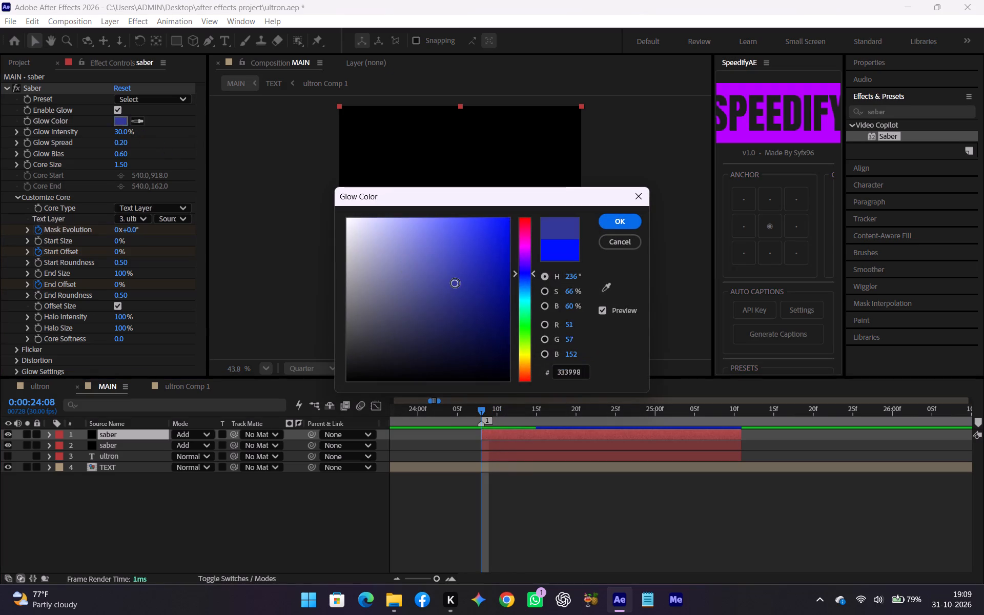
{"action": "left_click_drag", "start_coordinate": [520, 257], "coordinate": [529, 202]}
{"action": "left_click_drag", "start_coordinate": [467, 253], "coordinate": [500, 231]}
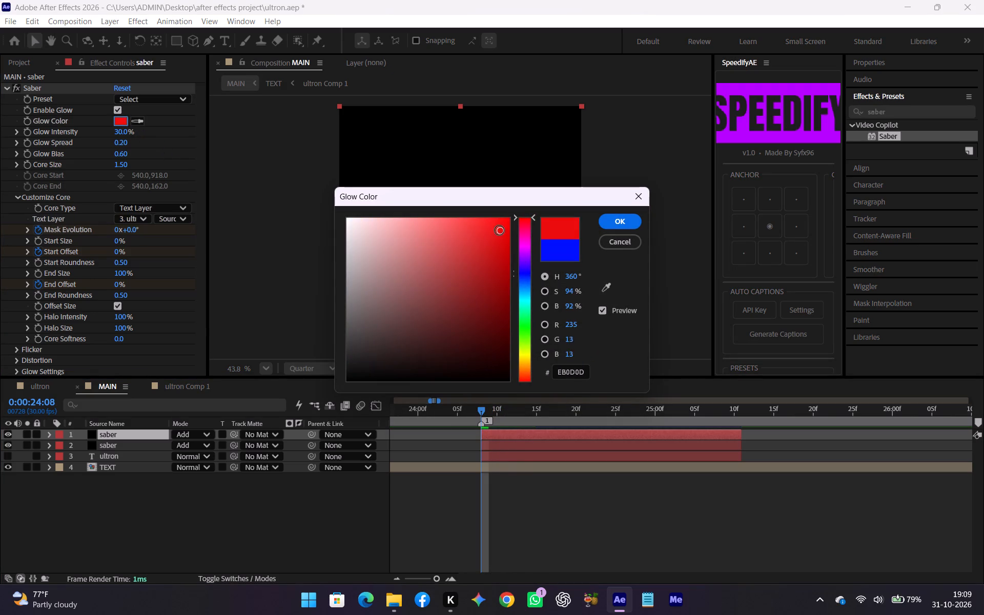
{"action": "left_click_drag", "start_coordinate": [500, 231], "coordinate": [474, 261]}
{"action": "left_click", "coordinate": [619, 220]}
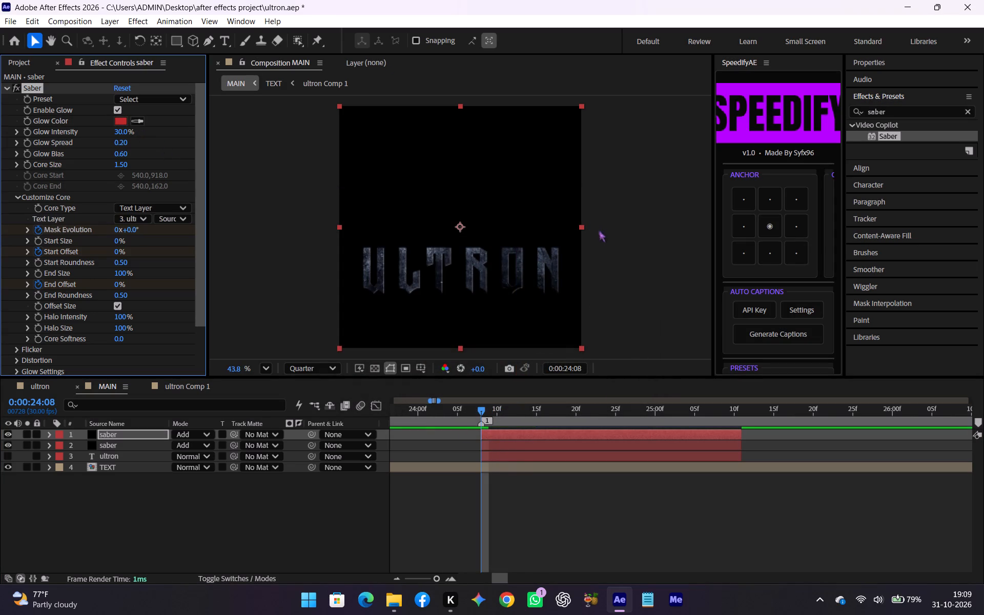
Set the red saber layer's first Mask Evolution keyframe at 0:00:24:08 to 281°.
{"action": "left_click_drag", "start_coordinate": [487, 411], "coordinate": [589, 413]}
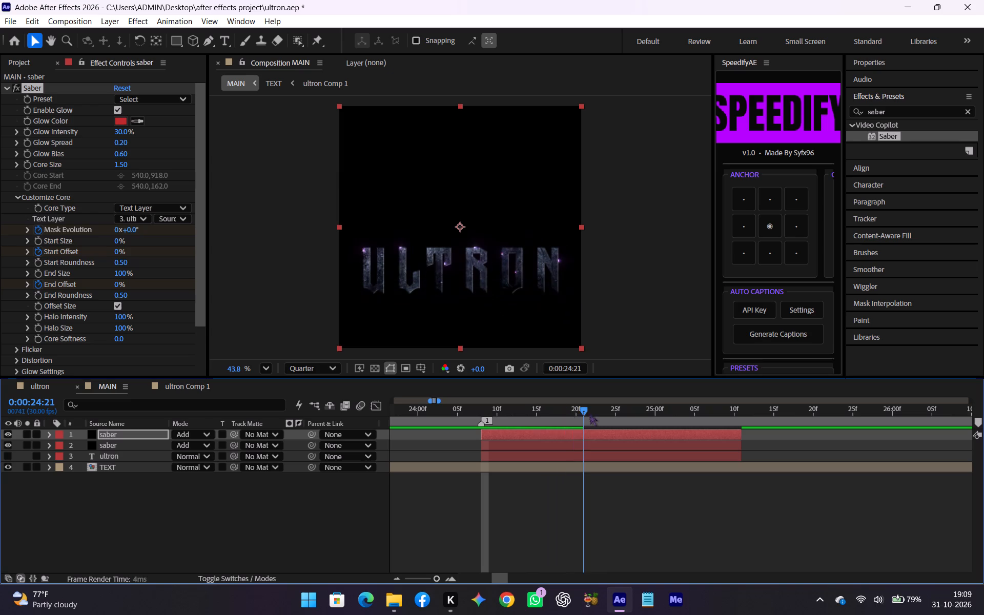
{"action": "left_click_drag", "start_coordinate": [589, 413], "coordinate": [464, 426]}
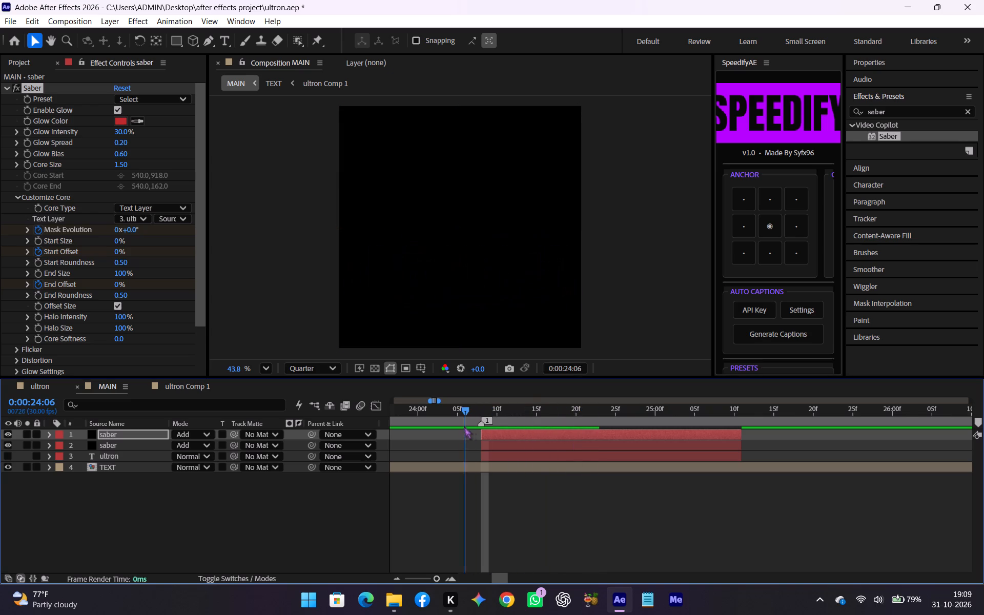
{"action": "left_click_drag", "start_coordinate": [464, 426], "coordinate": [458, 426]}
{"action": "key", "text": "space"}
{"action": "left_click_drag", "start_coordinate": [497, 409], "coordinate": [480, 409]}
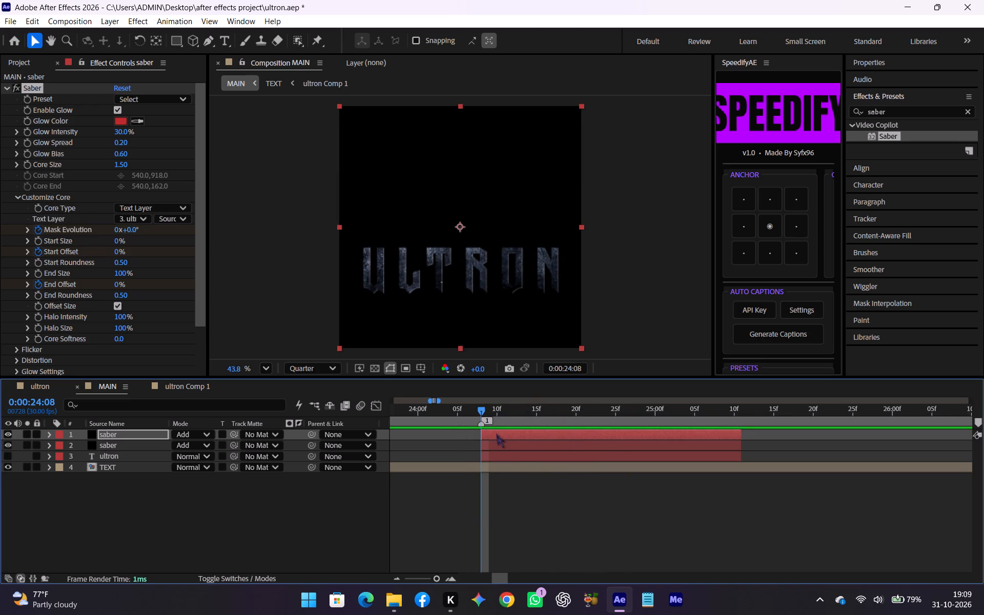
{"action": "left_click", "coordinate": [496, 434]}
{"action": "key", "text": "u"}
{"action": "left_click", "coordinate": [482, 455]}
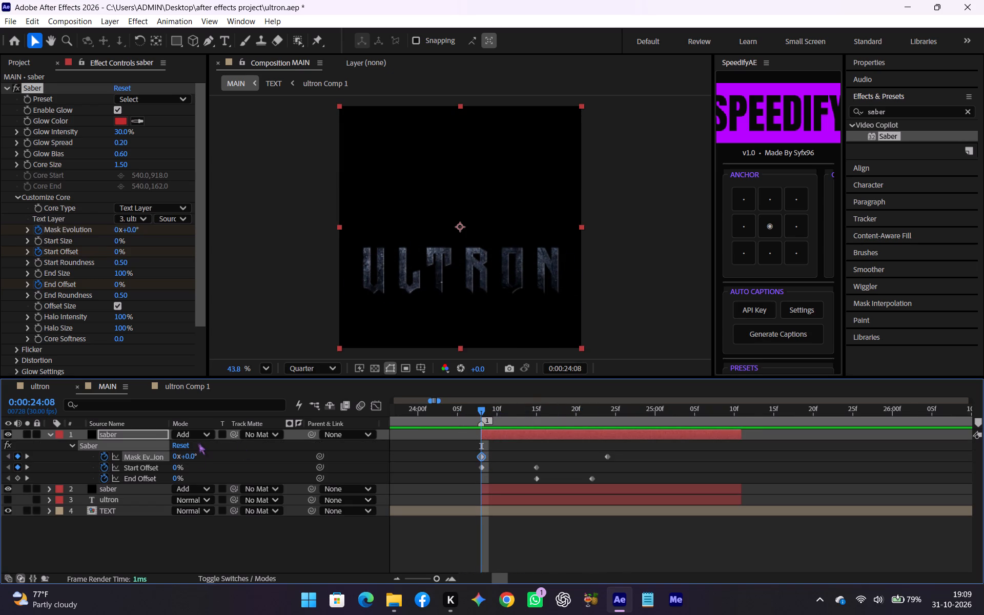
{"action": "left_click", "coordinate": [190, 454]}
{"action": "key", "text": "BackSpace"}
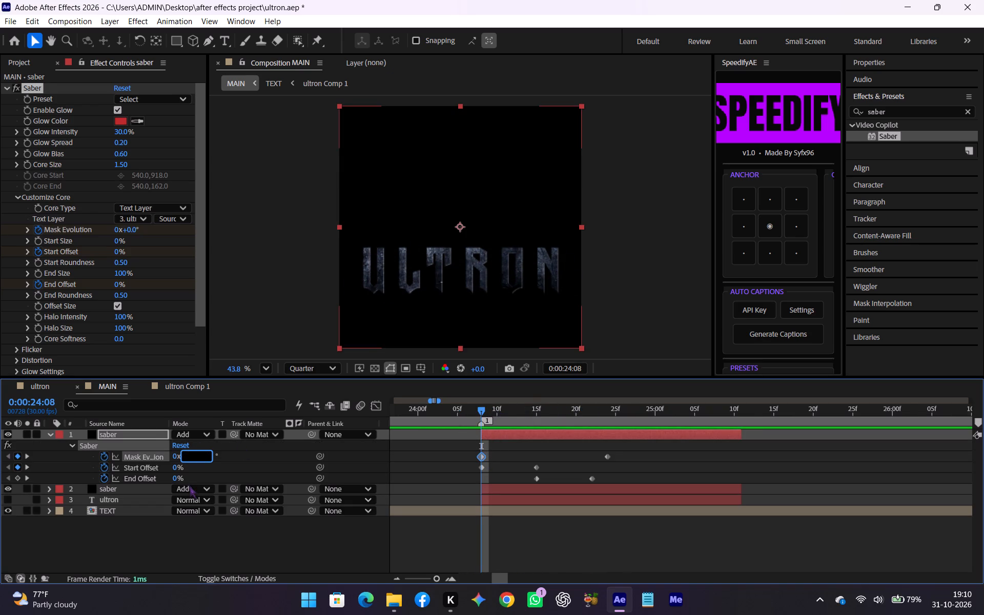
{"action": "type", "text": "281"}
{"action": "left_click", "coordinate": [570, 457]}
Set the red saber layer's second Mask Evolution keyframe at 0:00:24:24 to 109°.
{"action": "left_click_drag", "start_coordinate": [516, 415], "coordinate": [546, 415]}
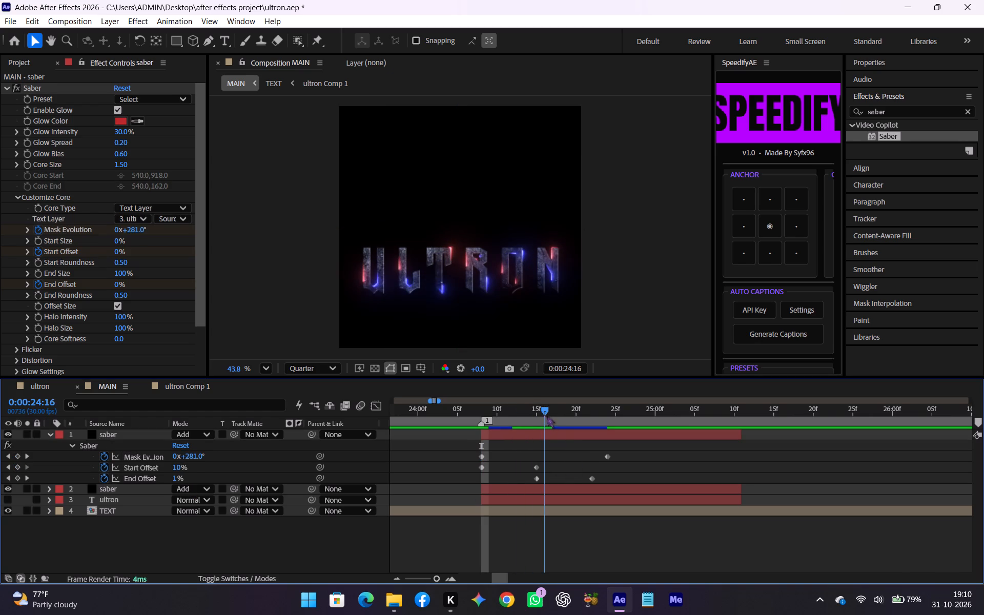
{"action": "left_click_drag", "start_coordinate": [546, 415], "coordinate": [606, 420]}
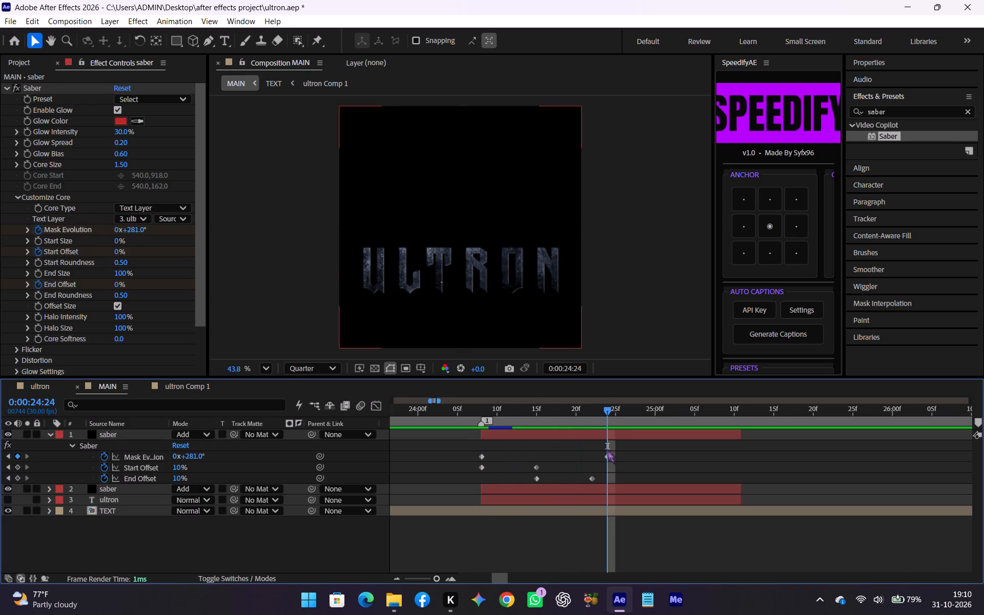
{"action": "left_click", "coordinate": [607, 455]}
{"action": "left_click", "coordinate": [195, 457]}
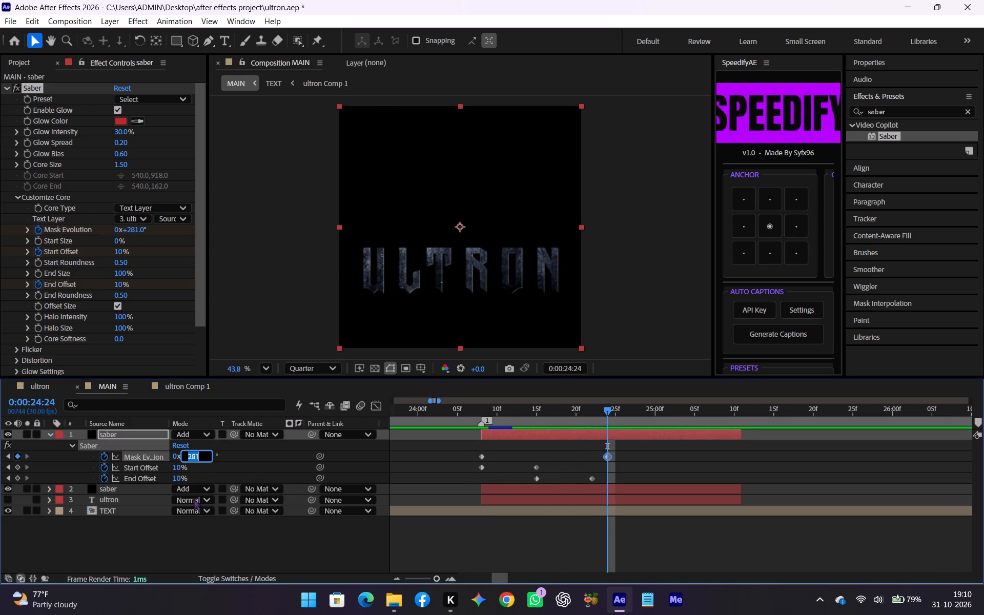
{"action": "key", "text": "BackSpace"}
{"action": "type", "text": "109"}
{"action": "left_click", "coordinate": [524, 459]}
Play and scrub the animation from about 0:00:24:06 to 0:00:24:24 to examine the combined red and blue glows.
{"action": "left_click_drag", "start_coordinate": [540, 420], "coordinate": [500, 427]}
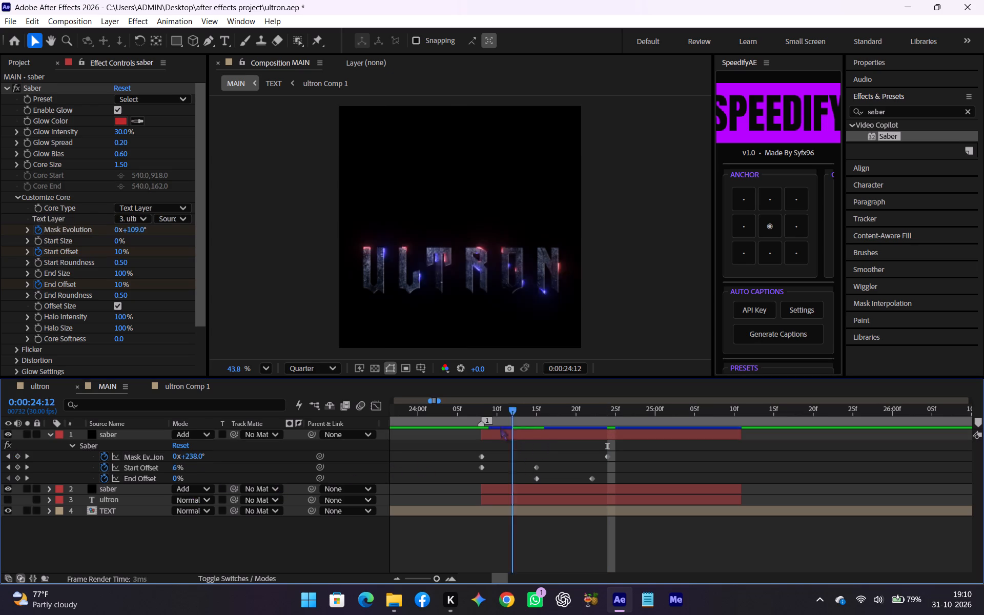
{"action": "left_click_drag", "start_coordinate": [500, 427], "coordinate": [463, 442]}
{"action": "key", "text": "space"}
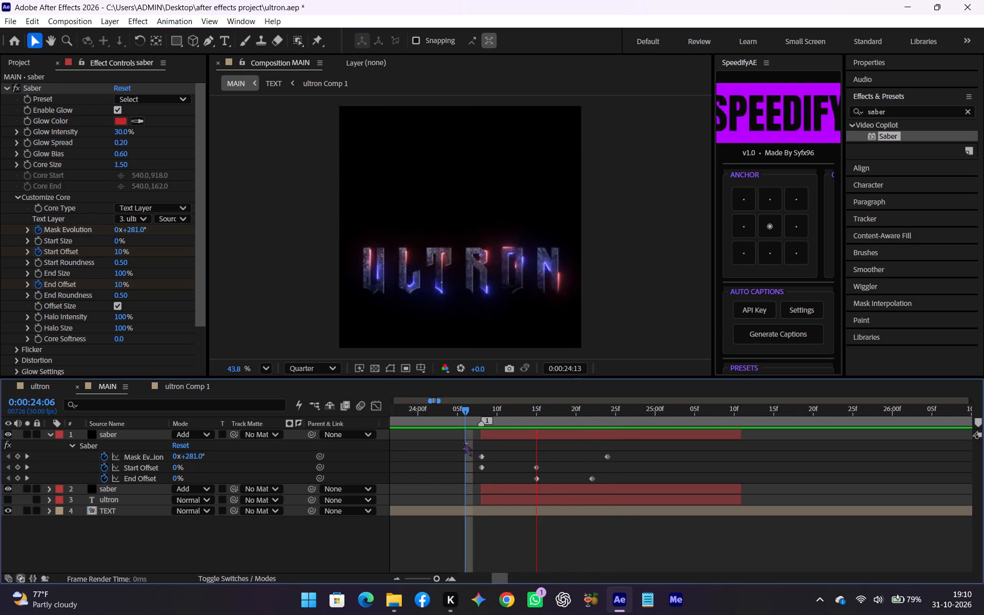
{"action": "left_click_drag", "start_coordinate": [559, 410], "coordinate": [446, 425]}
{"action": "key", "text": "space"}
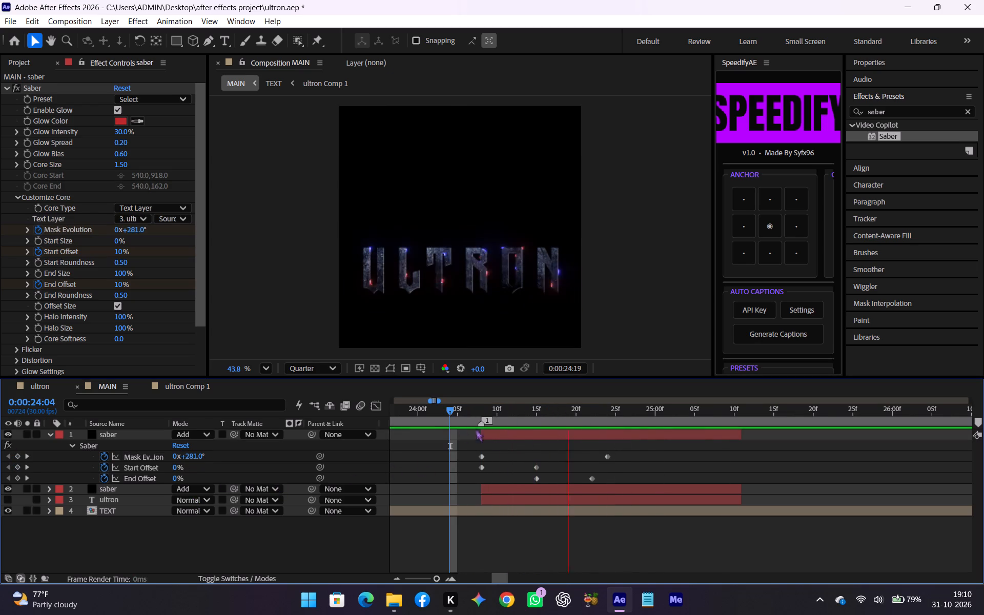
{"action": "left_click", "coordinate": [524, 413]}
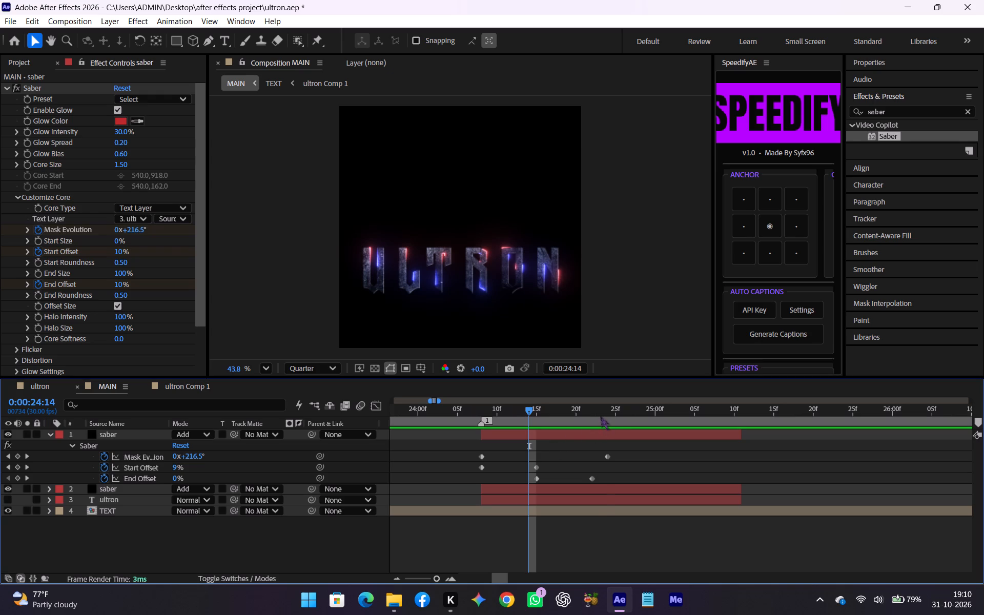
{"action": "left_click", "coordinate": [600, 415]}
{"action": "left_click_drag", "start_coordinate": [600, 414], "coordinate": [606, 414]}
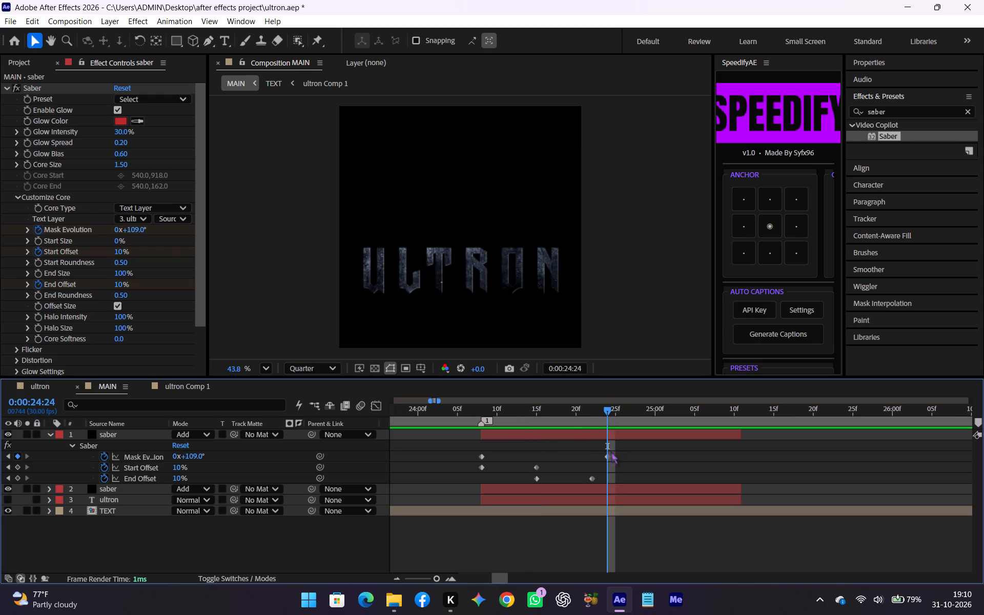
Retime the red saber layer: last Mask Evolution and End Offset keyframes to the layer's end, last Start Offset and first End Offset keyframes to 0:00:24:24.
{"action": "left_click_drag", "start_coordinate": [607, 457], "coordinate": [737, 456]}
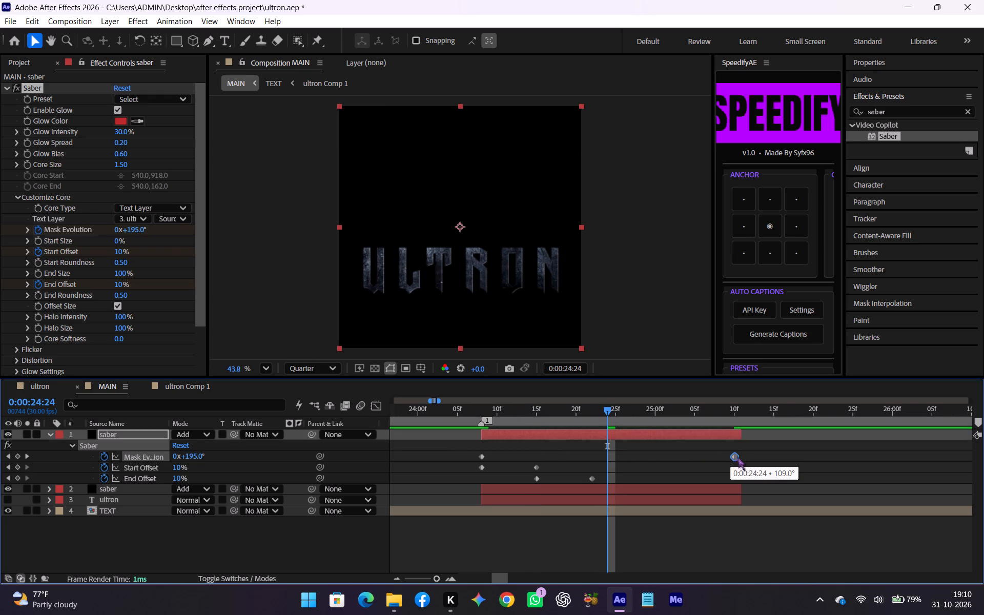
{"action": "left_click_drag", "start_coordinate": [737, 456], "coordinate": [739, 456]}
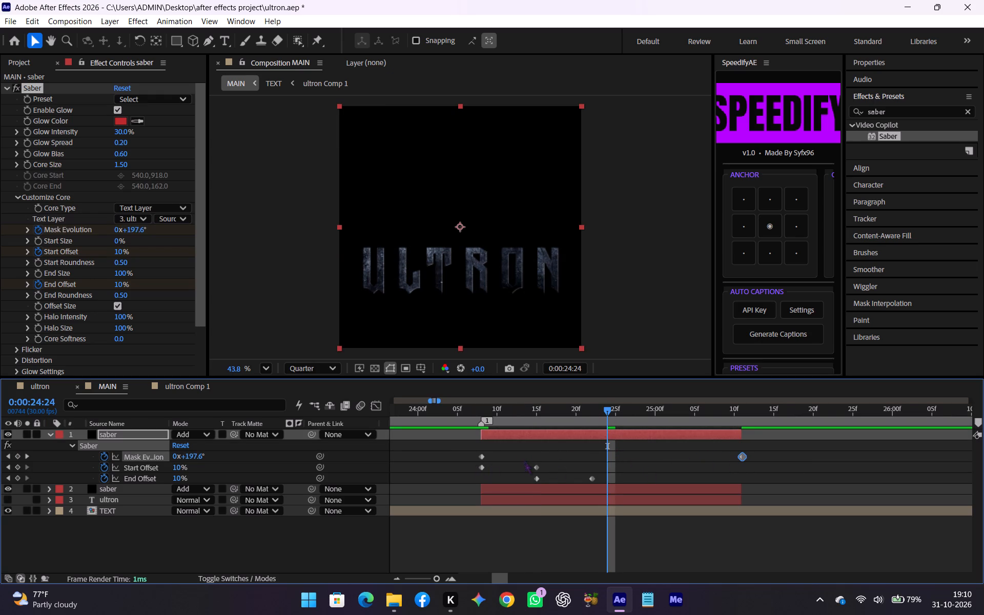
{"action": "left_click_drag", "start_coordinate": [538, 467], "coordinate": [565, 467]}
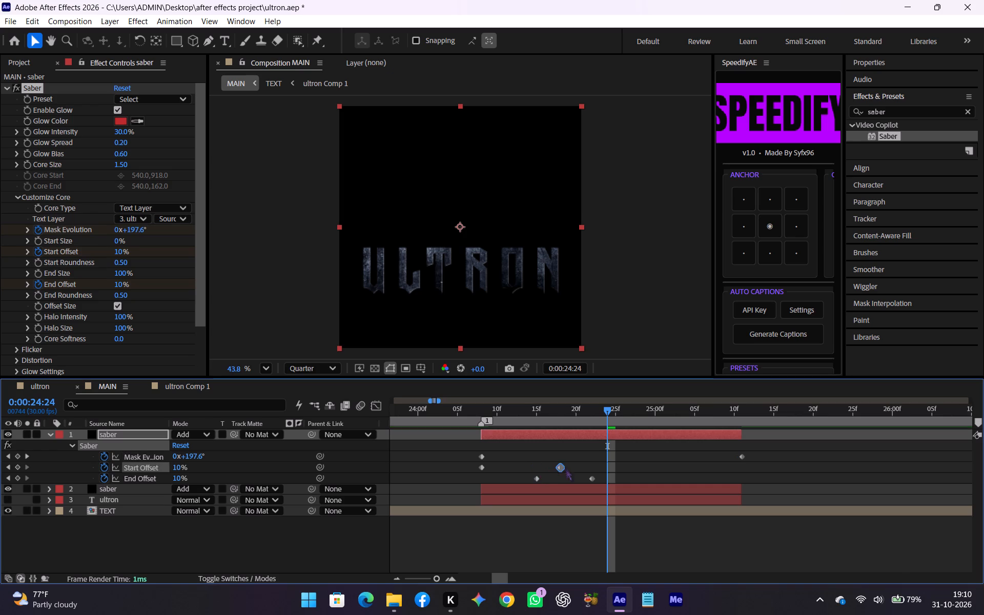
{"action": "left_click_drag", "start_coordinate": [565, 467], "coordinate": [610, 468]}
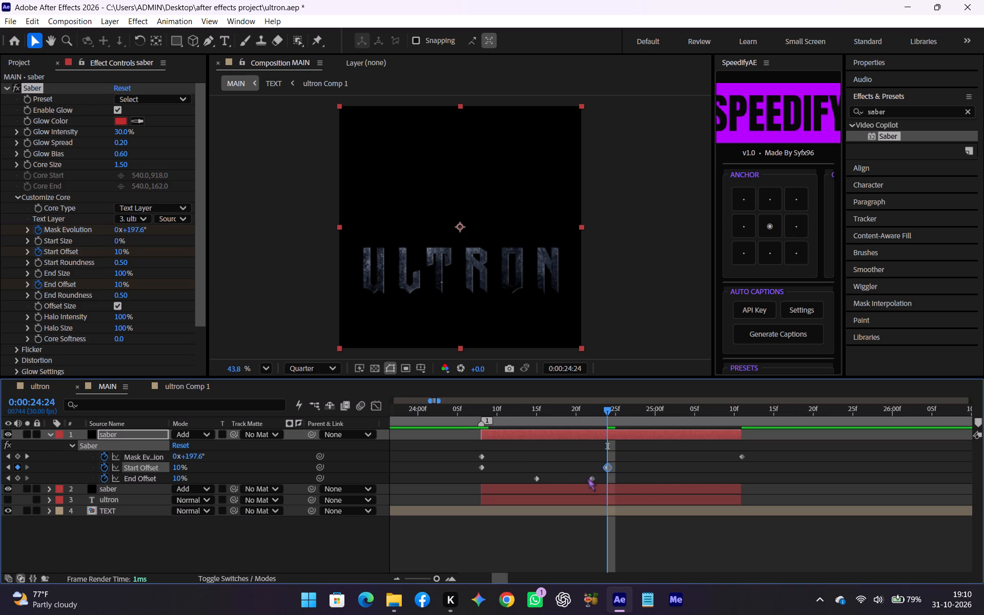
{"action": "left_click_drag", "start_coordinate": [593, 479], "coordinate": [740, 480]}
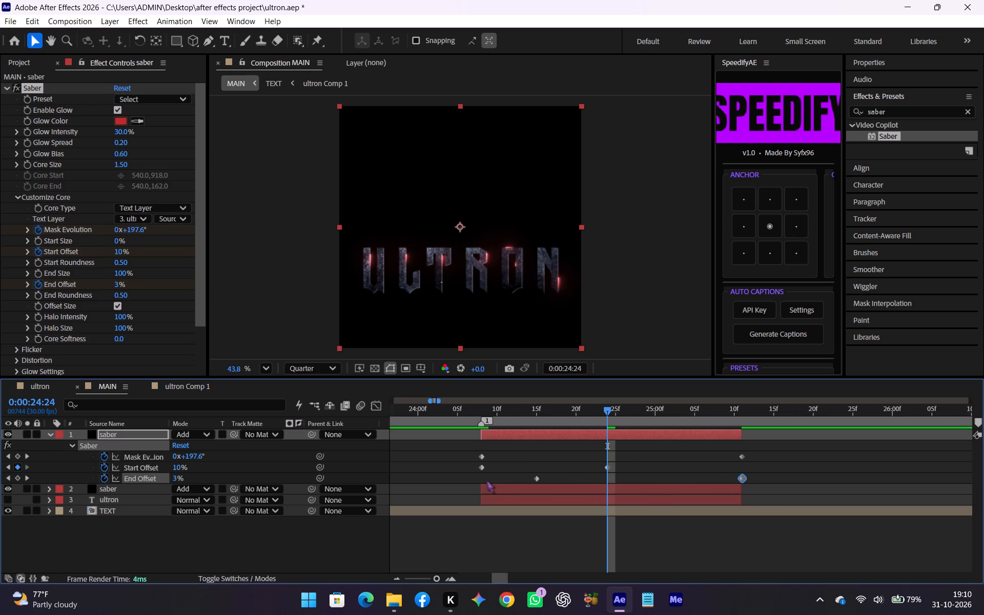
{"action": "left_click_drag", "start_coordinate": [536, 479], "coordinate": [605, 478]}
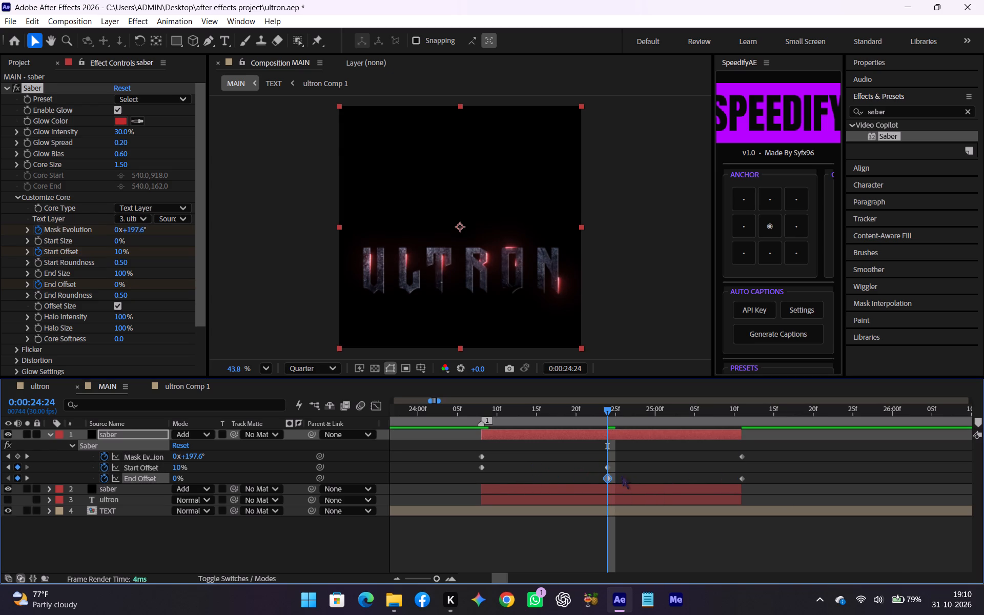
{"action": "left_click", "coordinate": [624, 474]}
{"action": "left_click_drag", "start_coordinate": [583, 415], "coordinate": [432, 439]}
{"action": "key", "text": "space"}
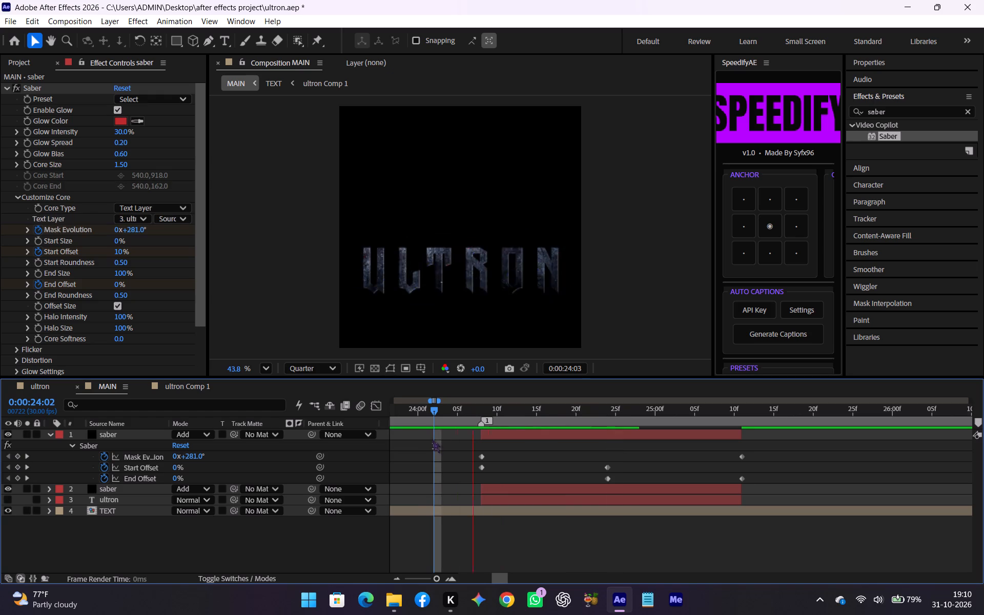
{"action": "left_click_drag", "start_coordinate": [543, 416], "coordinate": [438, 424]}
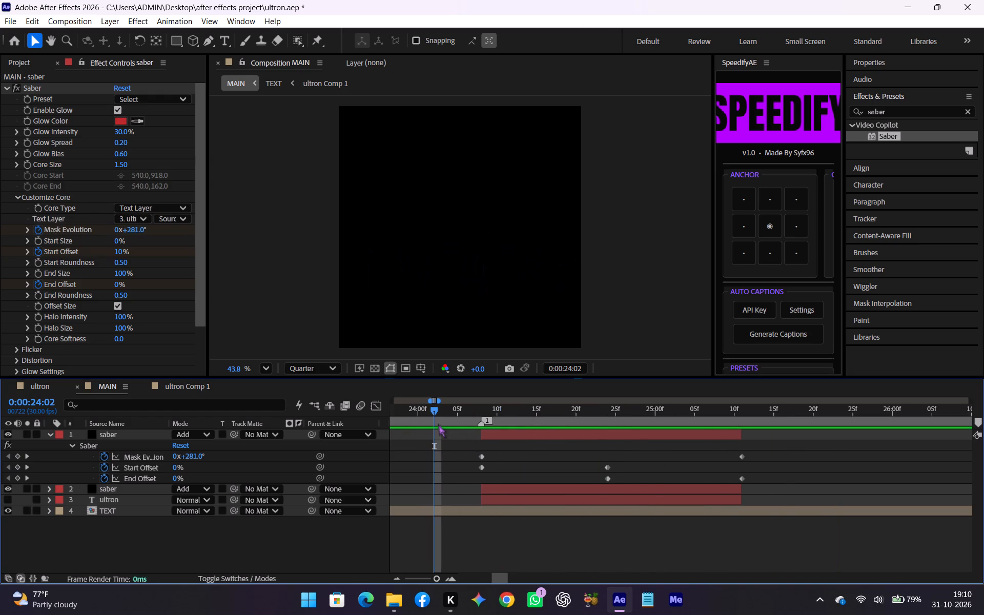
{"action": "key", "text": "space"}
Retime the blue saber layer: last Mask Evolution and End Offset keyframes to the layer's end, last Start Offset and first End Offset keyframes to 0:00:24:24.
{"action": "left_click_drag", "start_coordinate": [552, 411], "coordinate": [609, 416]}
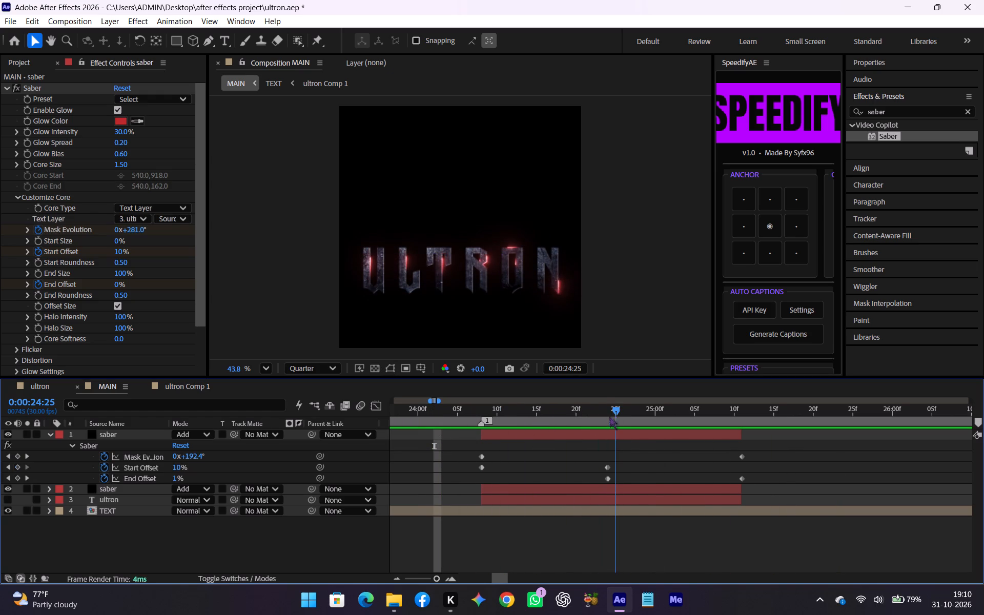
{"action": "left_click_drag", "start_coordinate": [609, 416], "coordinate": [606, 418]}
{"action": "left_click", "coordinate": [588, 490]}
{"action": "key", "text": "u"}
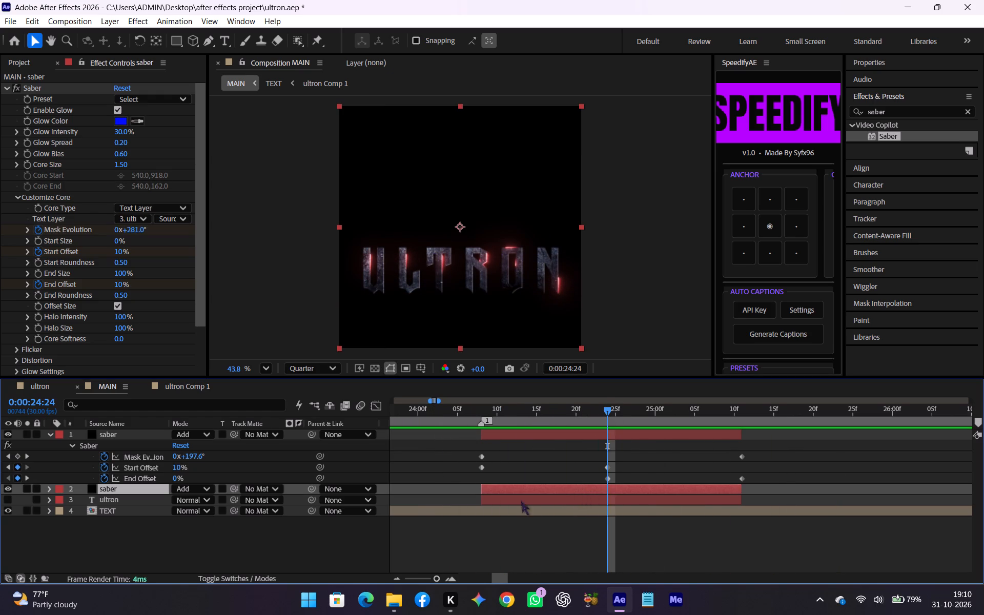
{"action": "left_click_drag", "start_coordinate": [606, 511], "coordinate": [737, 507]}
{"action": "left_click_drag", "start_coordinate": [590, 529], "coordinate": [716, 543]}
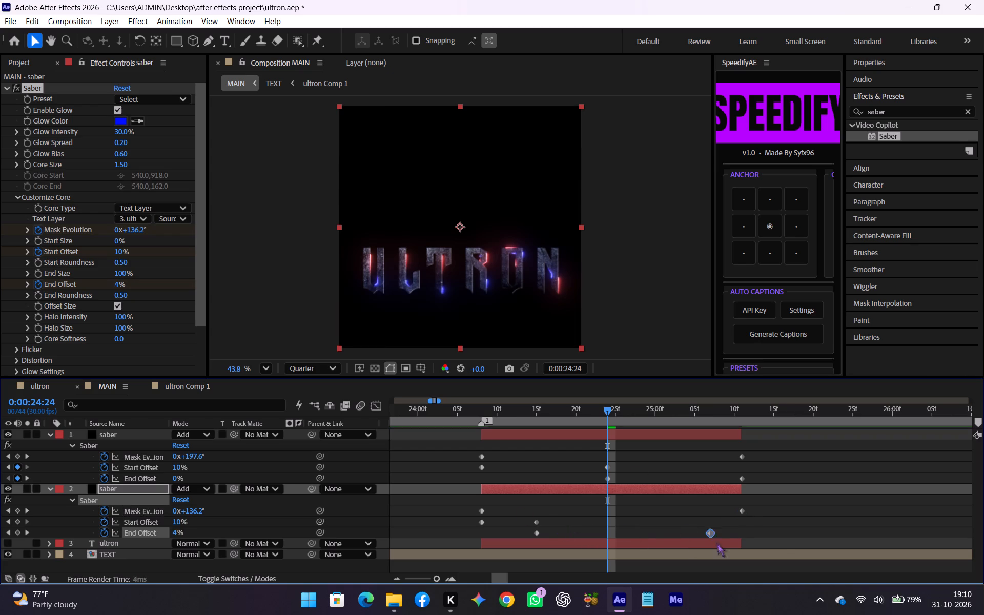
{"action": "left_click_drag", "start_coordinate": [716, 543], "coordinate": [739, 542]}
{"action": "left_click_drag", "start_coordinate": [511, 517], "coordinate": [543, 547]}
{"action": "left_click_drag", "start_coordinate": [537, 519], "coordinate": [539, 521]}
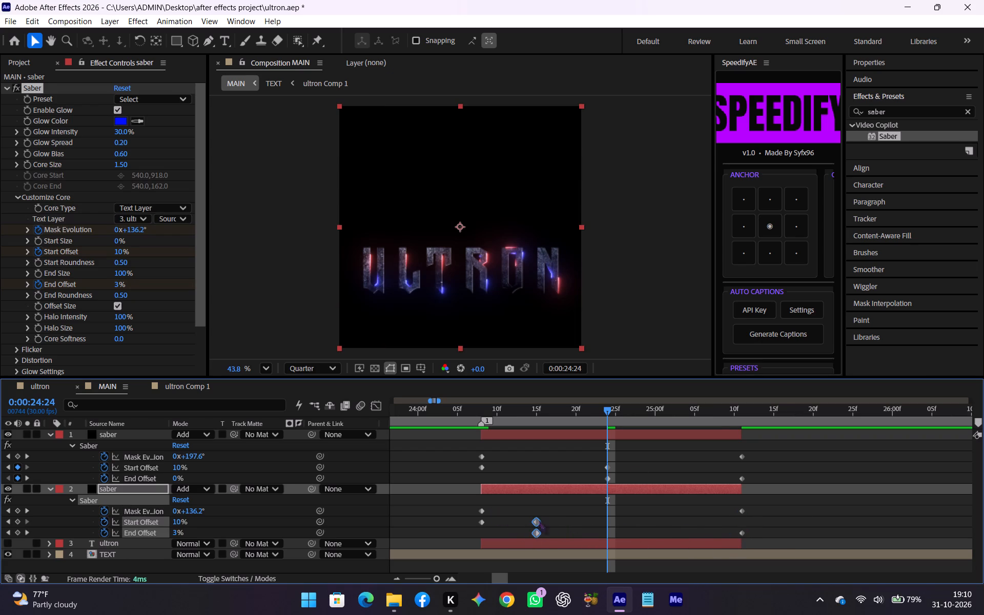
{"action": "left_click_drag", "start_coordinate": [539, 521], "coordinate": [608, 526]}
{"action": "left_click", "coordinate": [632, 520]}
Play the retimed animation in MAIN to examine both saber glows, and collapse the two saber layers' properties.
{"action": "left_click_drag", "start_coordinate": [595, 417], "coordinate": [476, 438]}
{"action": "key", "text": "space"}
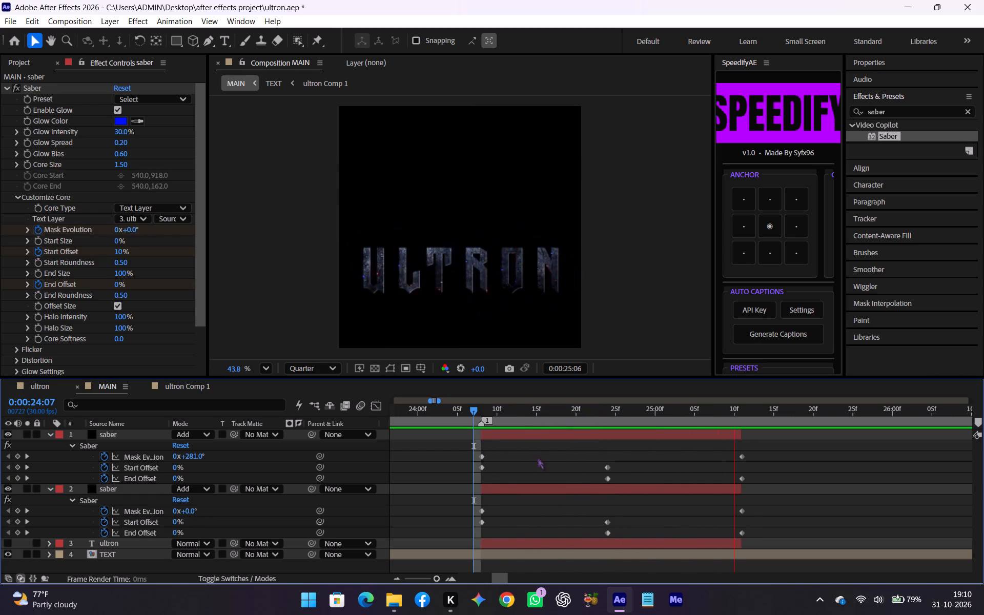
{"action": "left_click_drag", "start_coordinate": [577, 412], "coordinate": [413, 434]}
{"action": "key", "text": "space"}
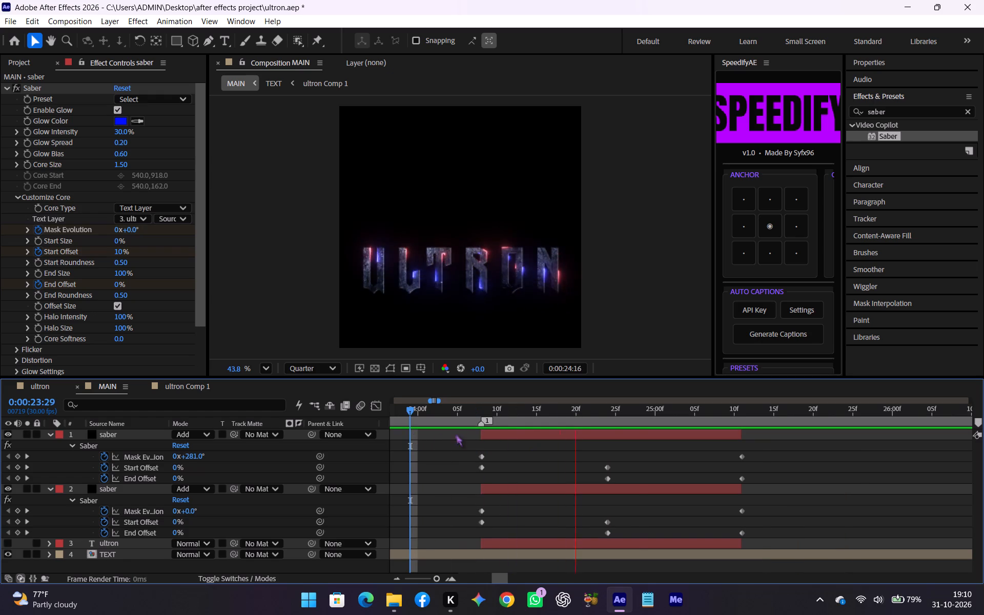
{"action": "left_click_drag", "start_coordinate": [558, 410], "coordinate": [446, 426]}
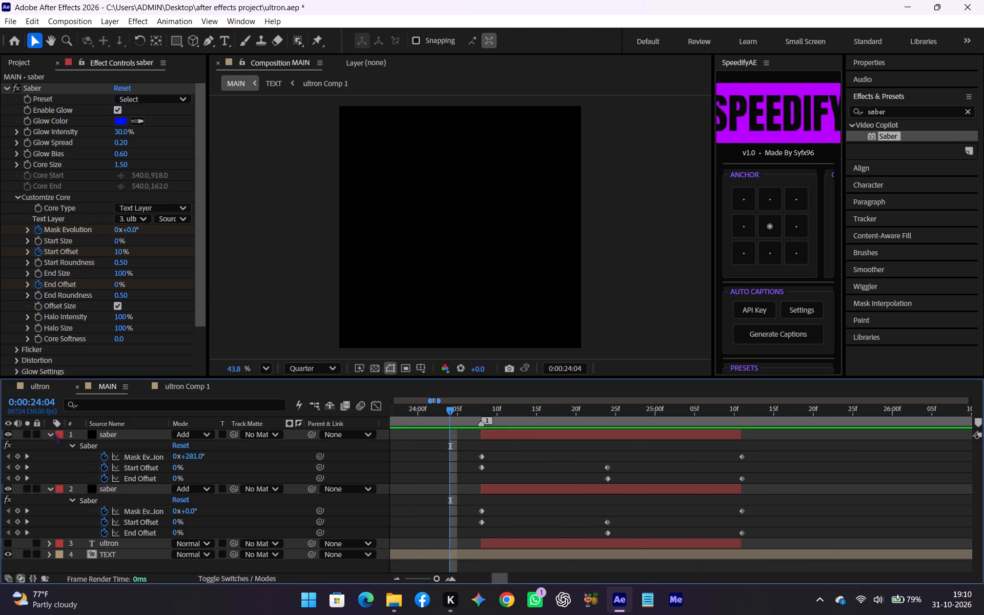
{"action": "left_click", "coordinate": [49, 438]}
{"action": "left_click", "coordinate": [48, 446]}
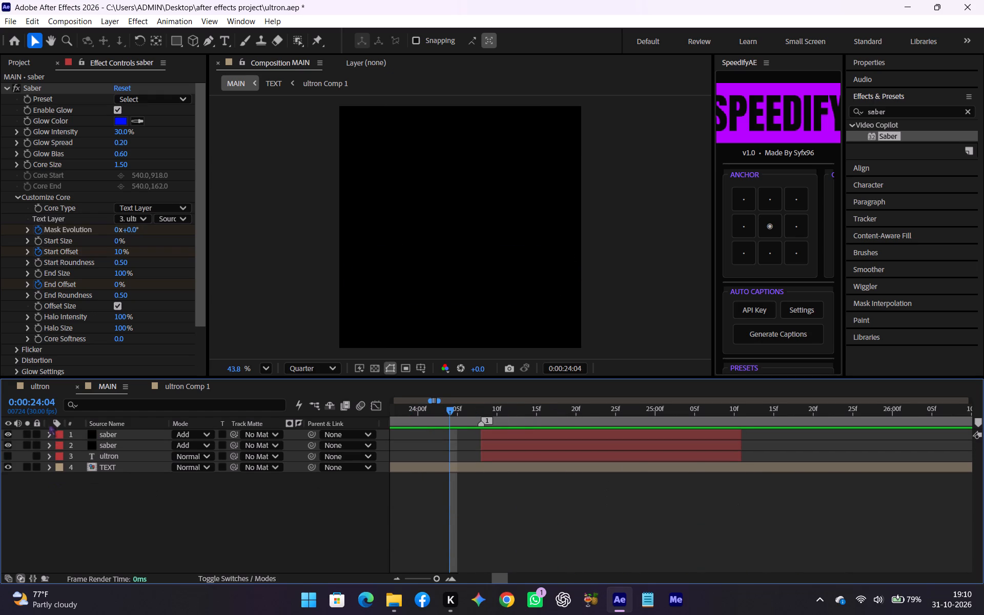
Scrub through the ultron composition and MAIN up to about 0:00:24:24 to compare how the ULTRON title appears in each.
{"action": "left_click", "coordinate": [41, 390]}
{"action": "left_click_drag", "start_coordinate": [522, 413], "coordinate": [592, 413]}
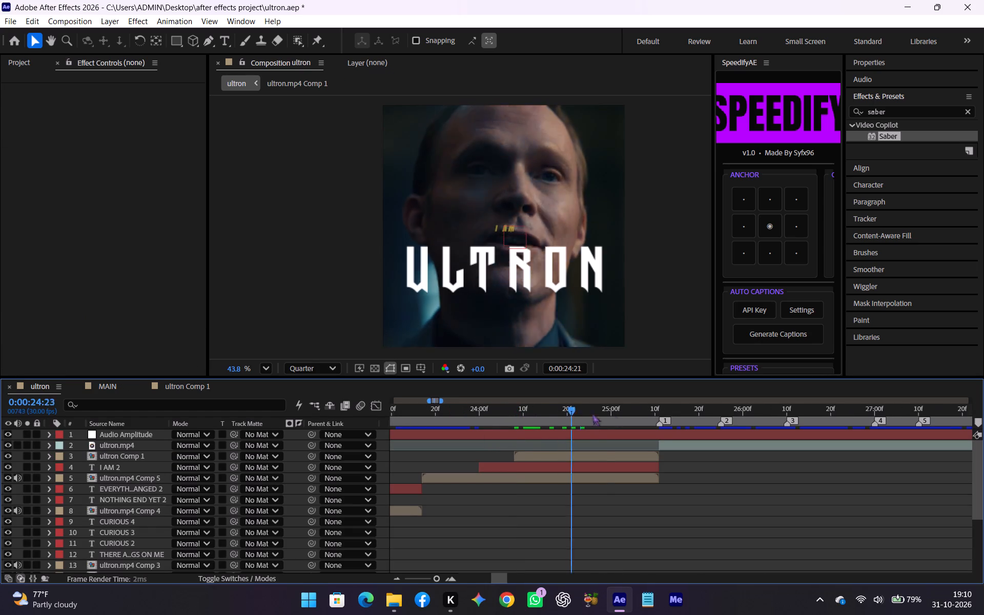
{"action": "left_click_drag", "start_coordinate": [592, 413], "coordinate": [517, 429]}
{"action": "left_click", "coordinate": [116, 385]}
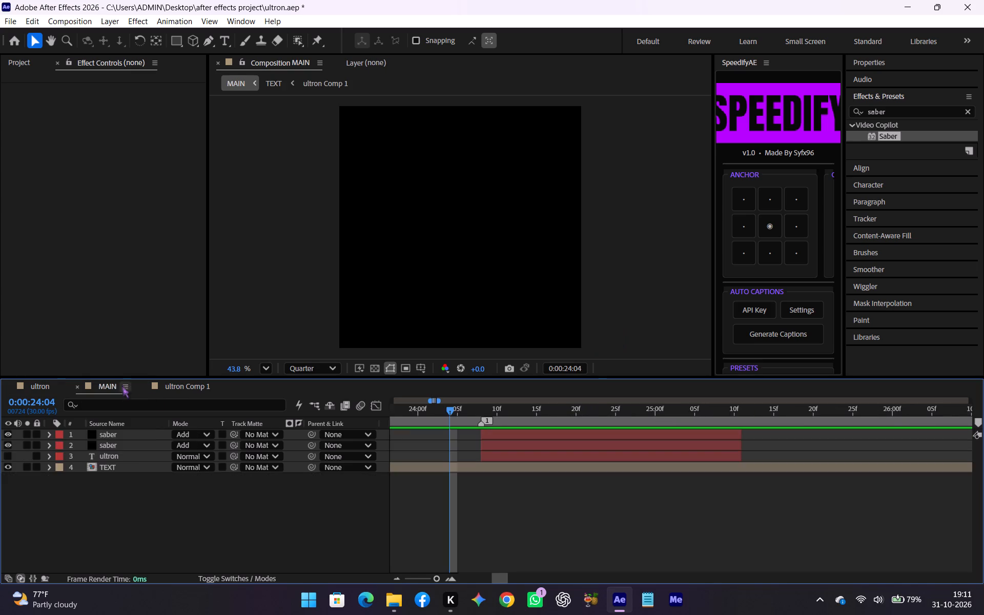
{"action": "left_click", "coordinate": [177, 389]}
{"action": "left_click", "coordinate": [118, 387]}
{"action": "left_click_drag", "start_coordinate": [475, 403], "coordinate": [482, 406]}
{"action": "left_click_drag", "start_coordinate": [477, 411], "coordinate": [619, 423]}
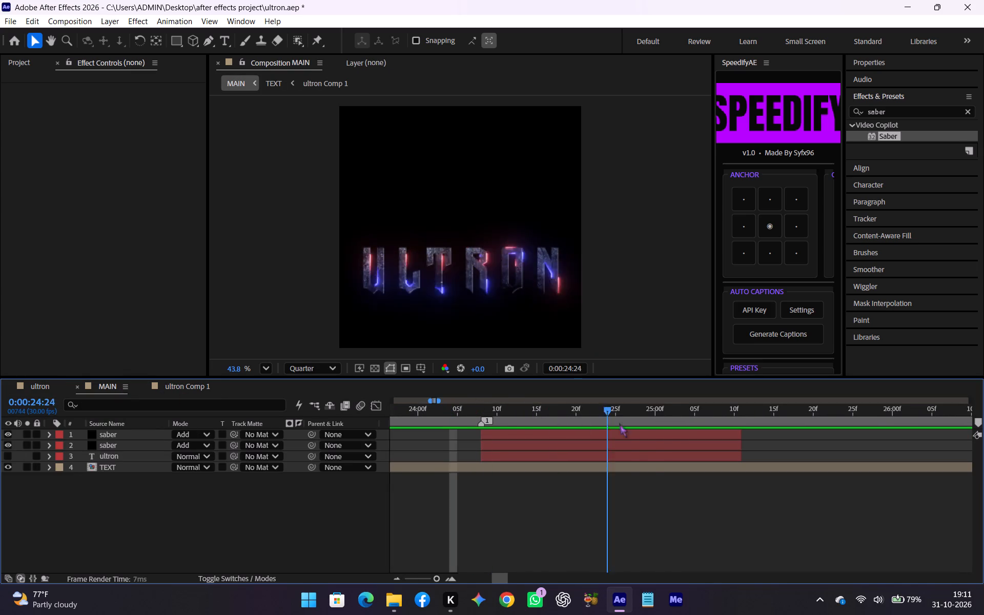
Scrub MAIN between 0:00:24:07 and 0:00:25:05 to examine how the saber glows animate over the title.
{"action": "left_click_drag", "start_coordinate": [619, 423], "coordinate": [481, 441]}
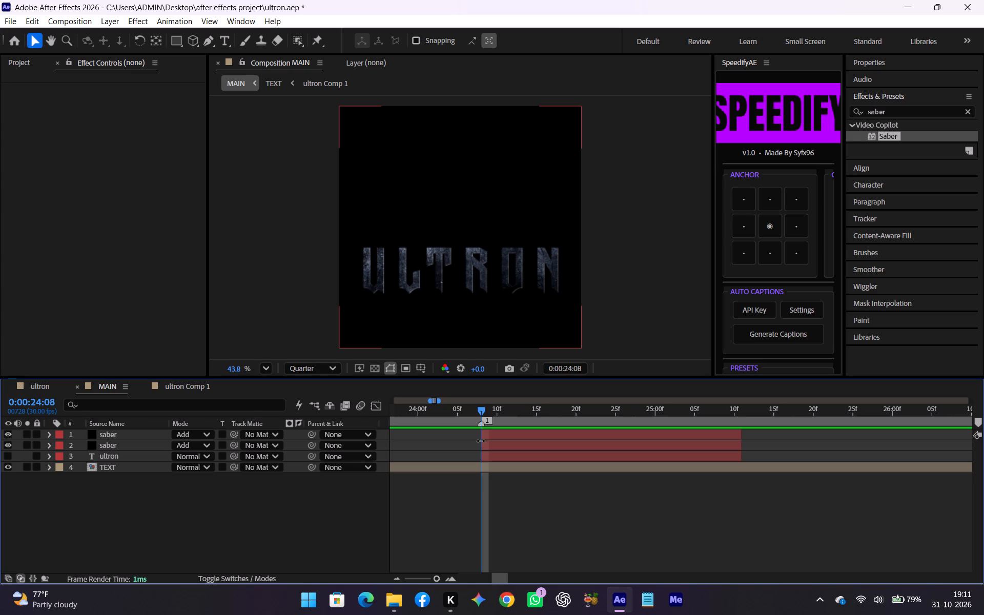
{"action": "left_click_drag", "start_coordinate": [493, 411], "coordinate": [702, 397]}
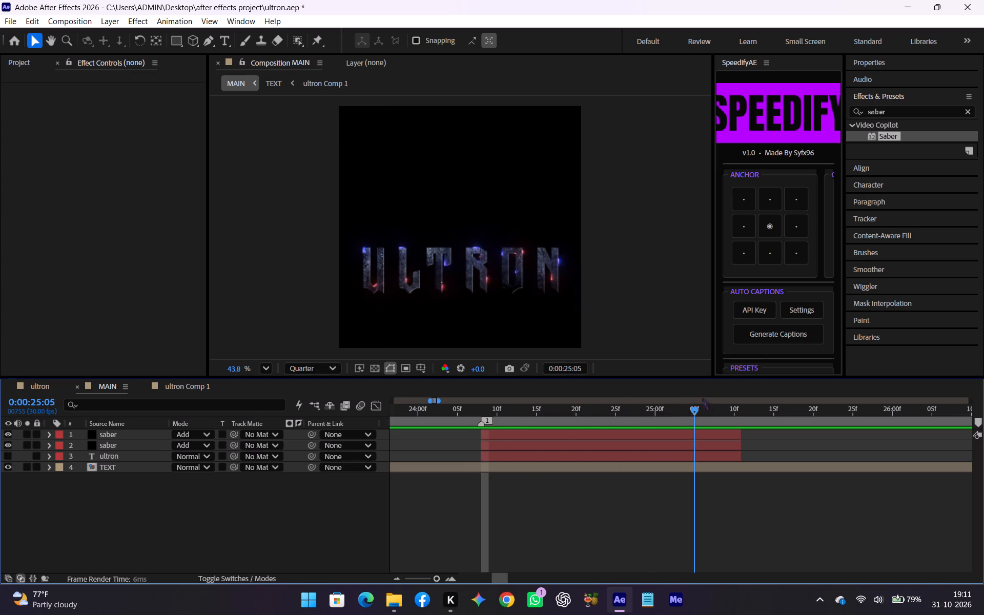
{"action": "left_click_drag", "start_coordinate": [702, 397], "coordinate": [477, 411]}
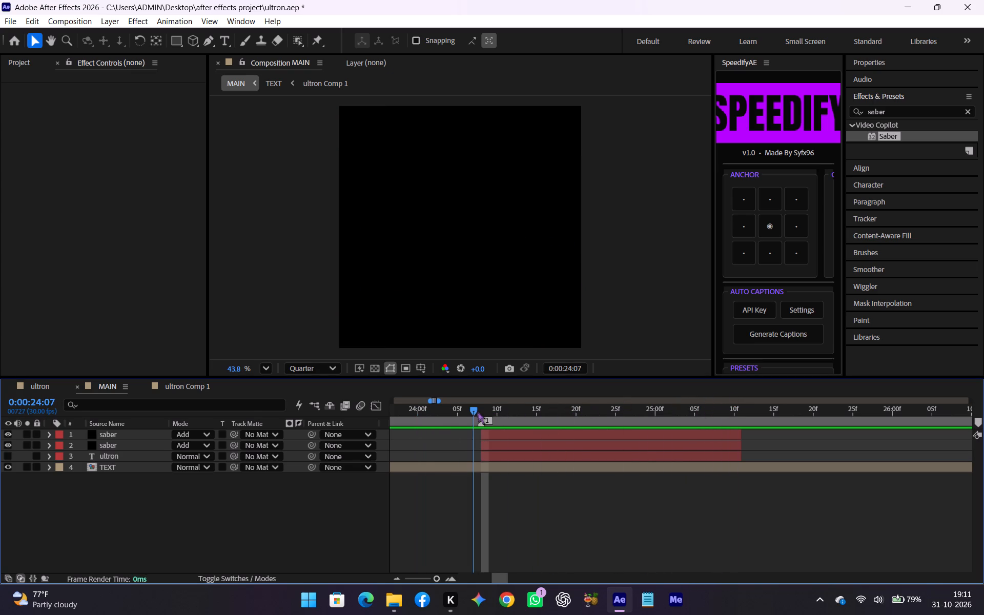
{"action": "left_click_drag", "start_coordinate": [477, 411], "coordinate": [559, 429]}
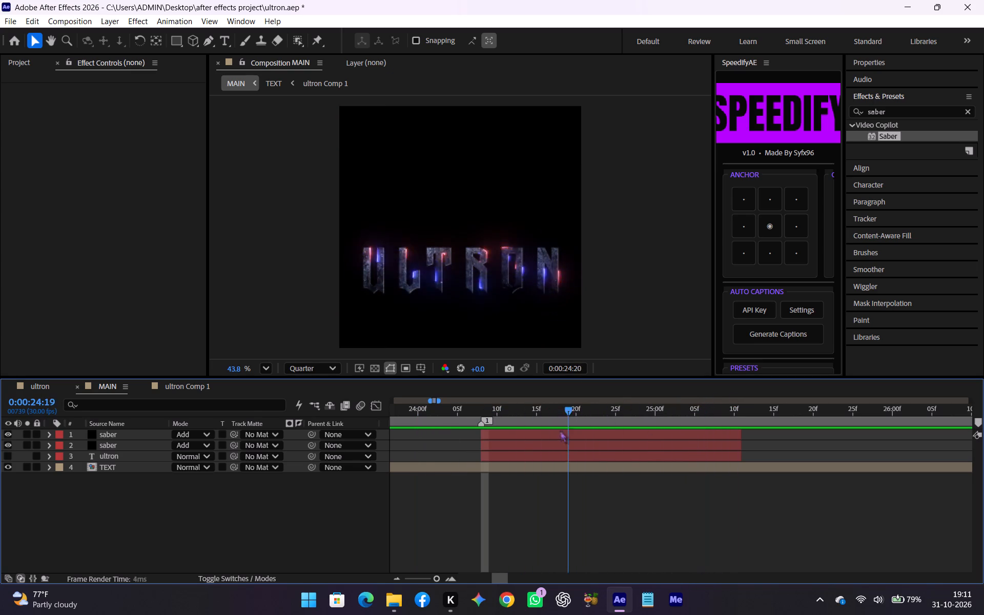
{"action": "left_click_drag", "start_coordinate": [559, 429], "coordinate": [484, 434]}
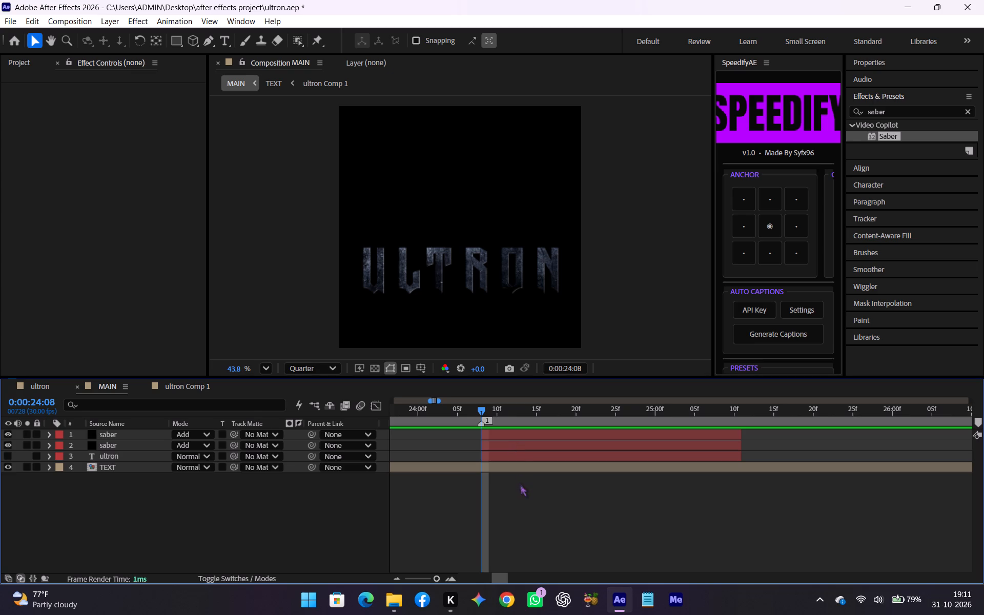
Enable the 3D layer and motion blur switches for both saber layers, the ultron text layer and the TEXT layer.
{"action": "scroll", "coordinate": [518, 521], "scroll_direction": "up", "scroll_amount": 2}
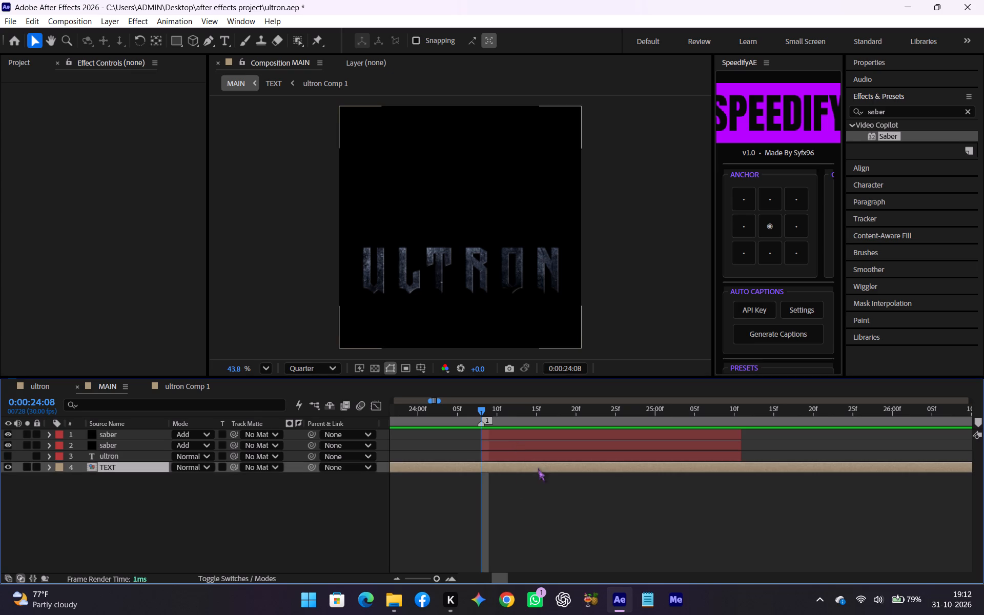
{"action": "left_click", "coordinate": [538, 468]}
{"action": "left_click", "coordinate": [538, 459]}
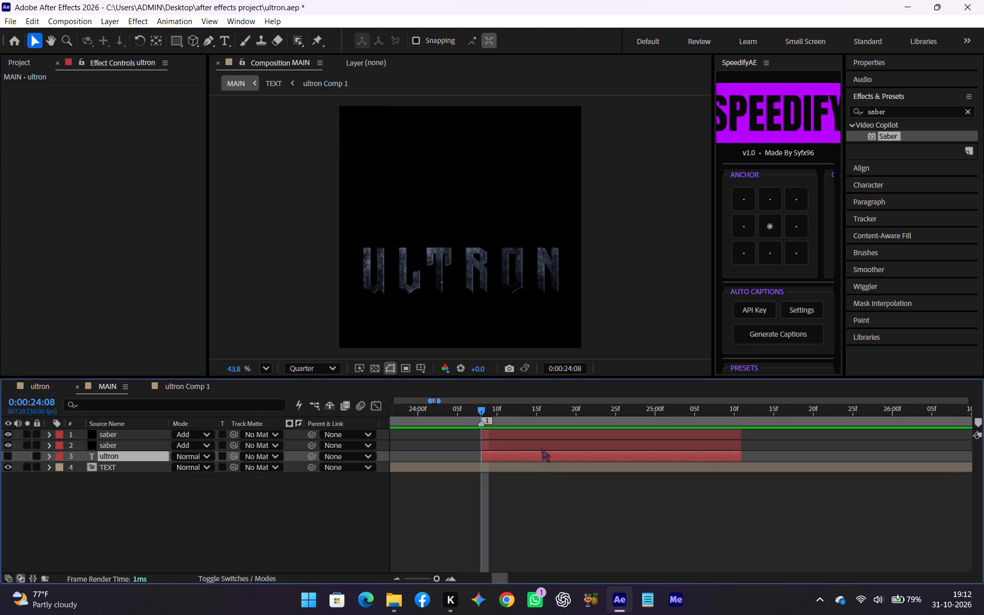
{"action": "left_click", "coordinate": [541, 448]}
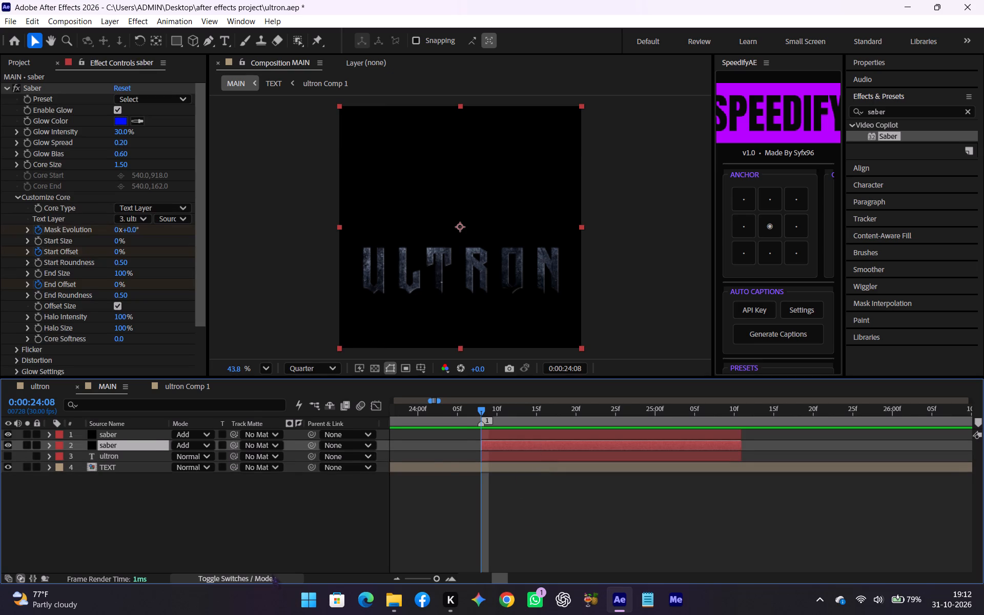
{"action": "left_click", "coordinate": [272, 574]}
{"action": "left_click_drag", "start_coordinate": [242, 433], "coordinate": [242, 464]}
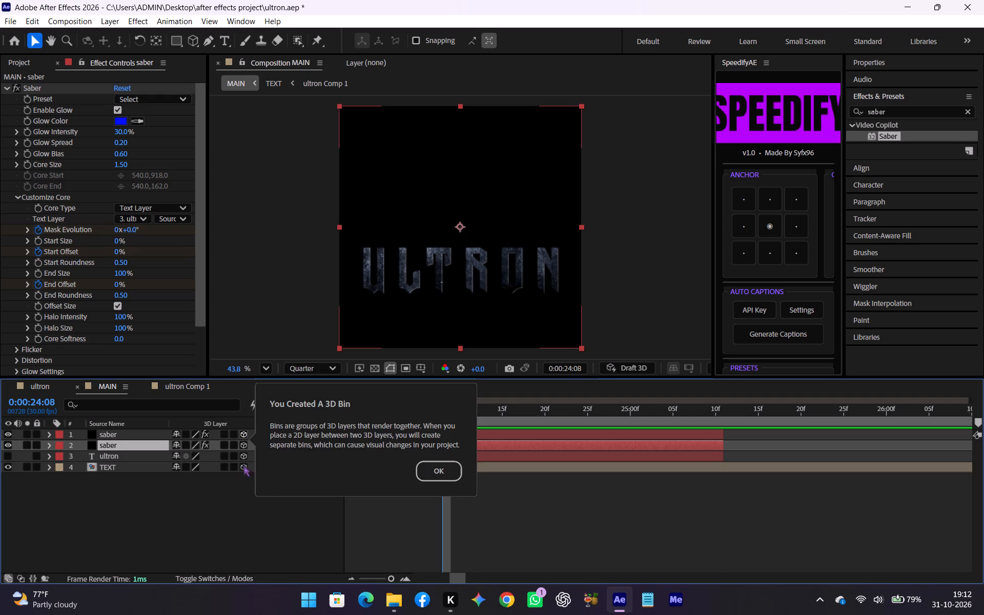
{"action": "left_click_drag", "start_coordinate": [242, 464], "coordinate": [243, 473]}
{"action": "left_click", "coordinate": [433, 470]}
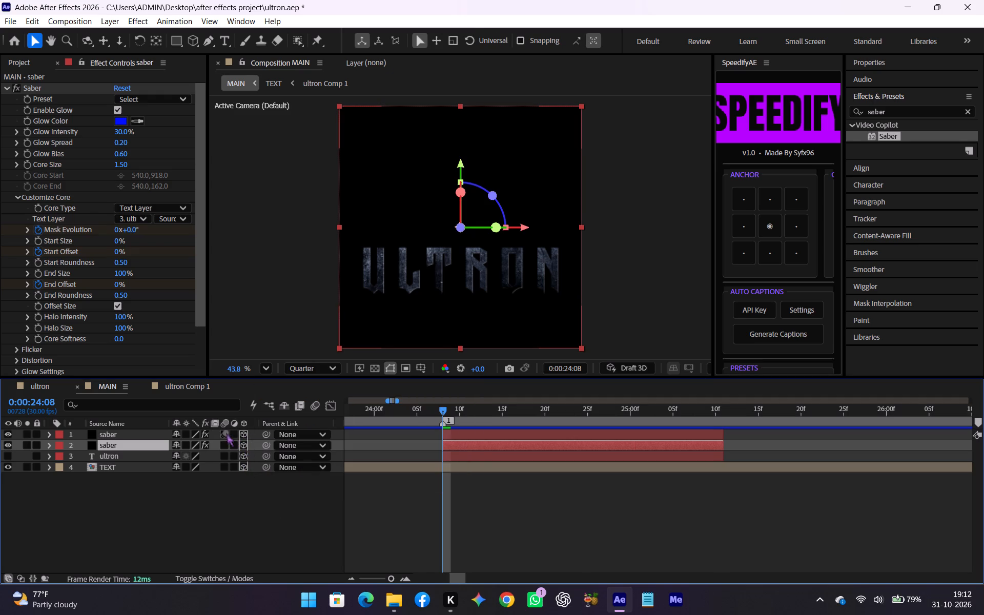
{"action": "left_click_drag", "start_coordinate": [224, 432], "coordinate": [223, 478]}
{"action": "left_click", "coordinate": [467, 538]}
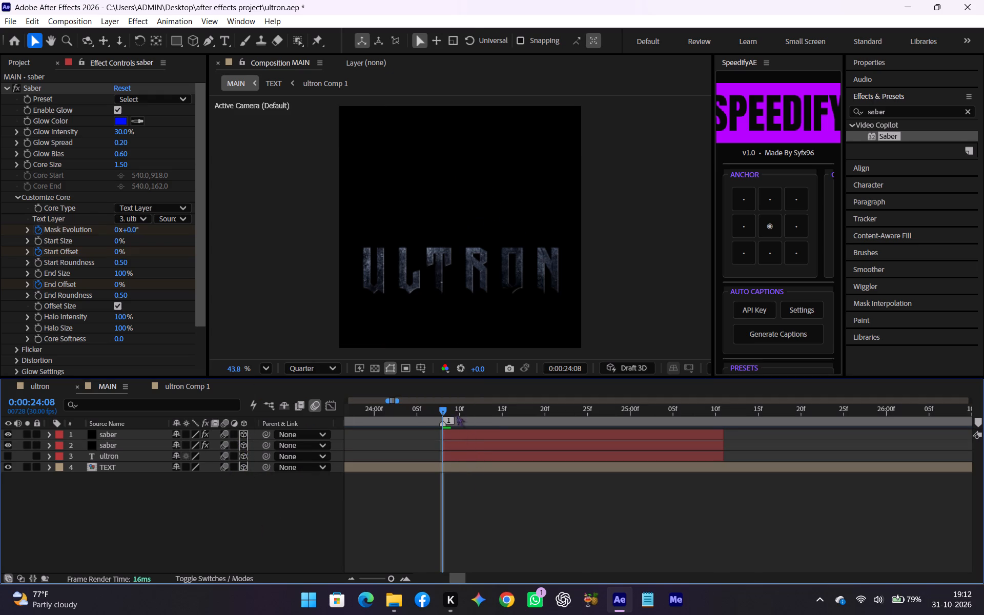
Add a two-node camera with the 15mm preset to MAIN.
{"action": "left_click_drag", "start_coordinate": [455, 409], "coordinate": [437, 454]}
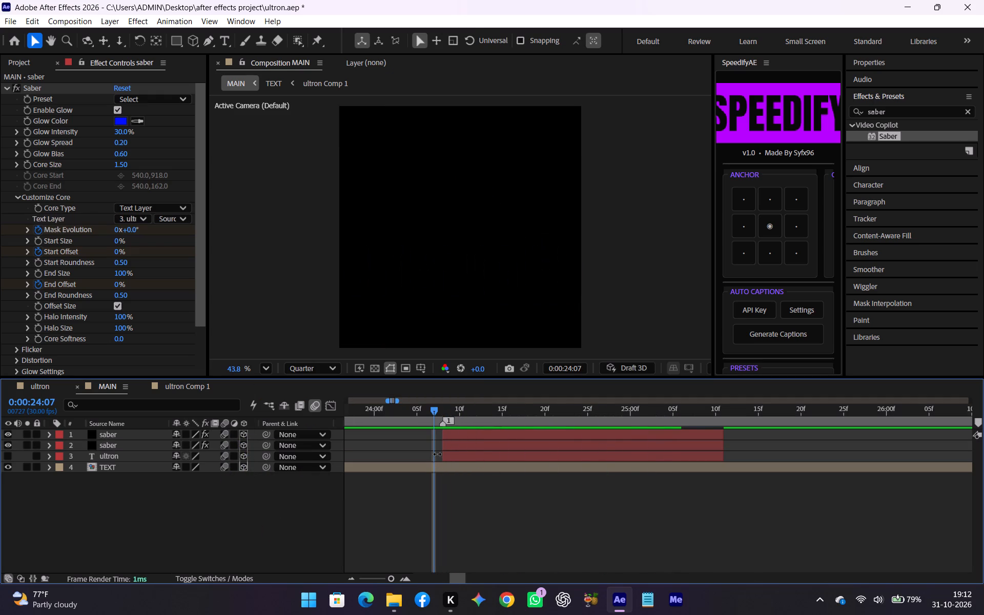
{"action": "left_click_drag", "start_coordinate": [438, 407], "coordinate": [445, 408]}
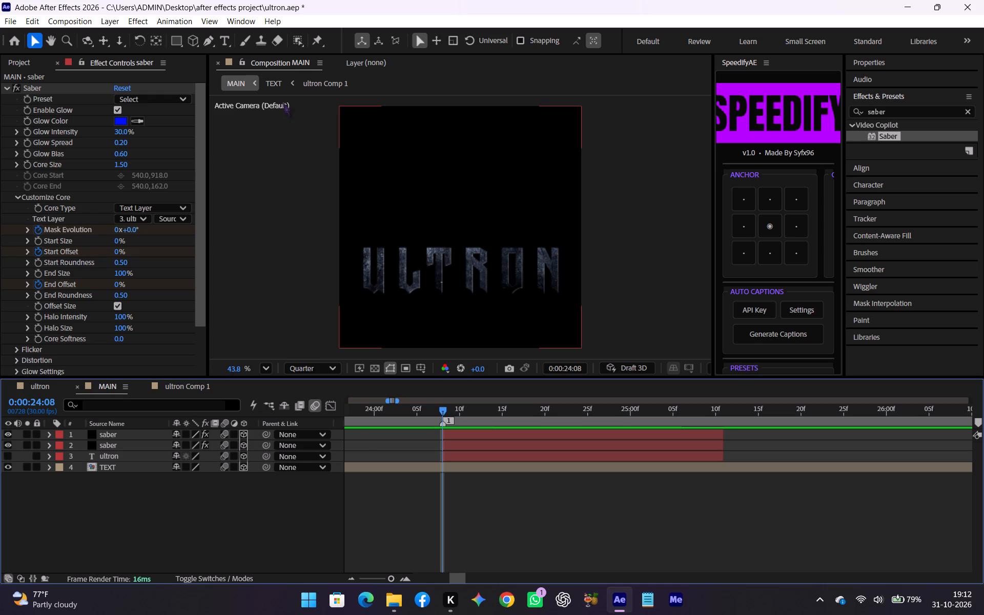
{"action": "right_click", "coordinate": [275, 126]}
{"action": "left_click", "coordinate": [319, 134]}
{"action": "left_click", "coordinate": [479, 197]}
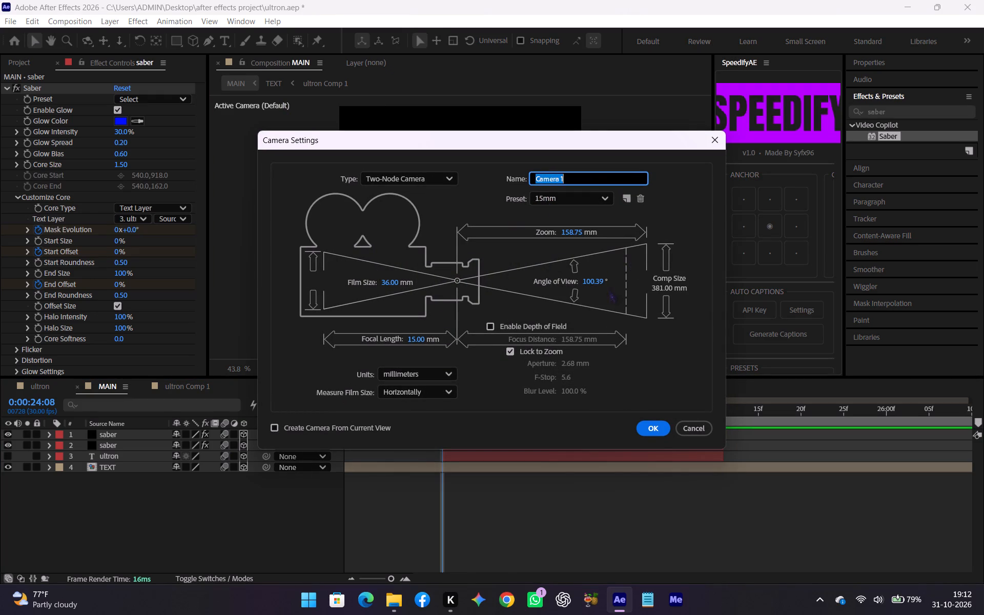
{"action": "left_click", "coordinate": [657, 429]}
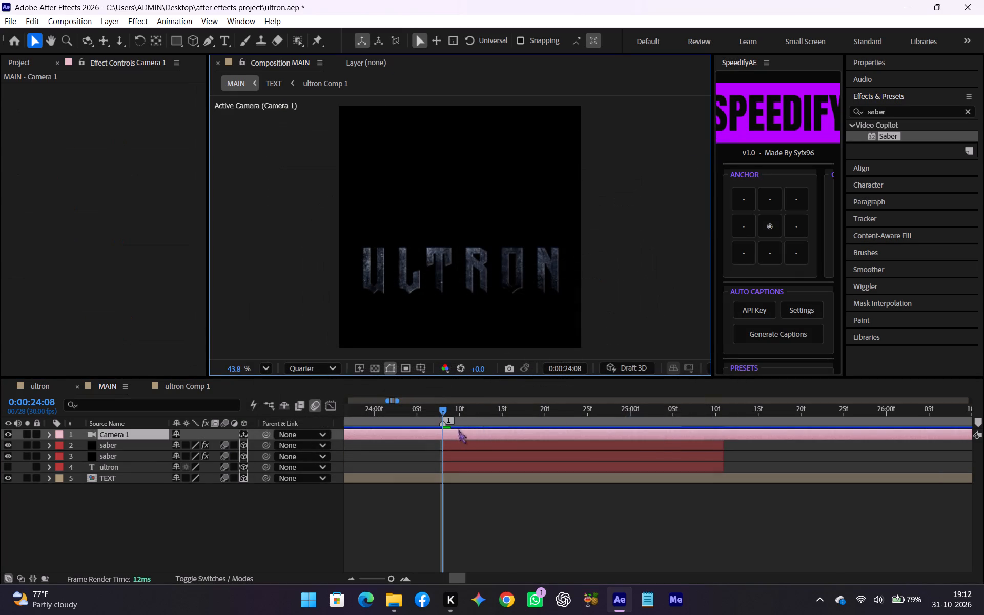
Trim the camera layer to 0:00:24:08–0:00:25:11 by splitting it at both times and deleting the outer parts.
{"action": "key", "text": "ctrl+shift+d"}
{"action": "left_click", "coordinate": [430, 445]}
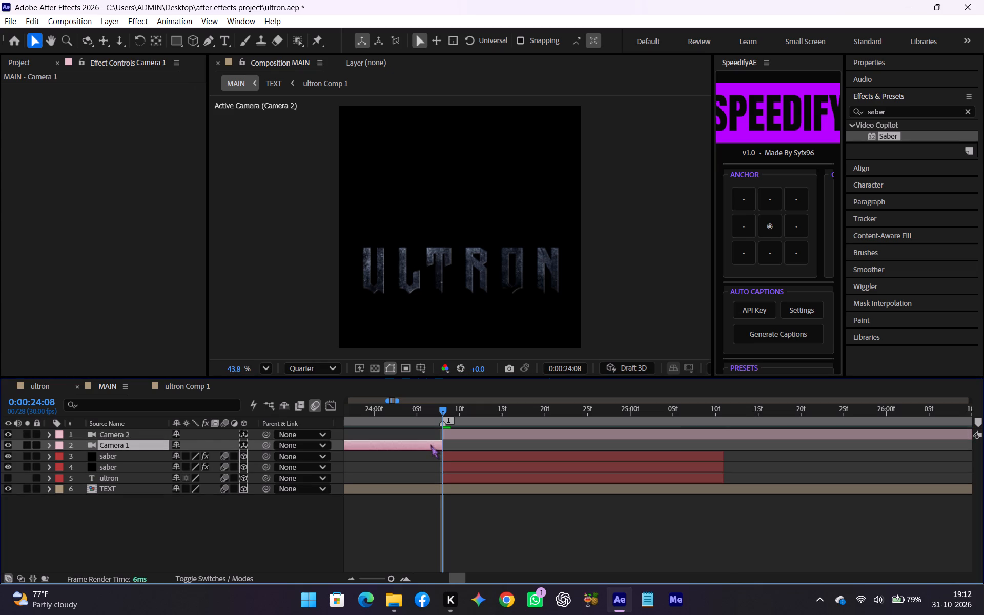
{"action": "key", "text": "BackSpace"}
{"action": "left_click_drag", "start_coordinate": [459, 409], "coordinate": [724, 412]}
{"action": "left_click", "coordinate": [740, 430]}
{"action": "key", "text": "ctrl+shift+d"}
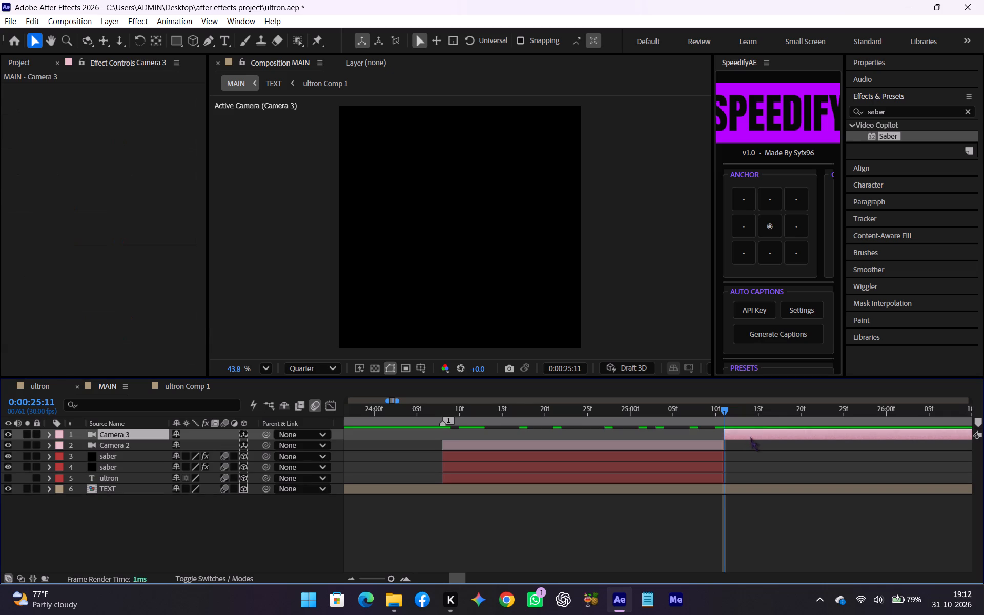
{"action": "key", "text": "BackSpace"}
Return to 0:00:24:08 and add a null object above the camera layer in MAIN.
{"action": "left_click_drag", "start_coordinate": [593, 416], "coordinate": [449, 409]}
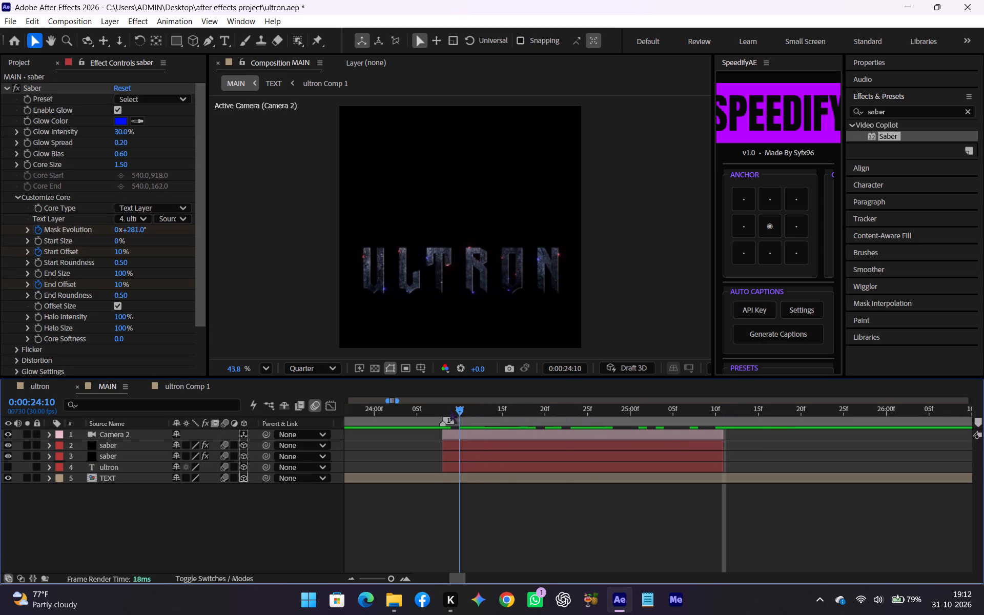
{"action": "left_click_drag", "start_coordinate": [449, 409], "coordinate": [446, 409]}
{"action": "left_click", "coordinate": [466, 434]}
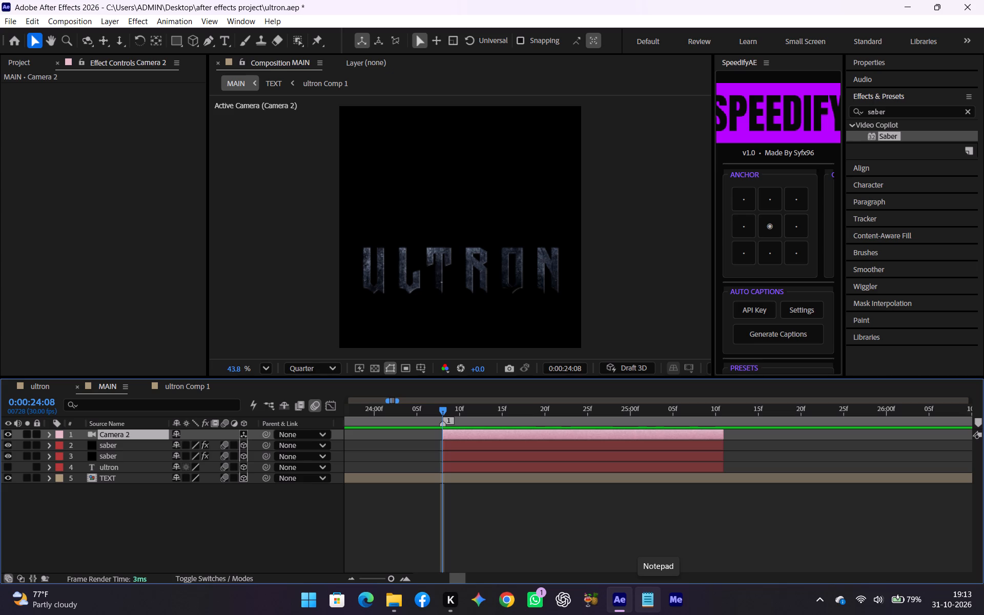
{"action": "right_click", "coordinate": [229, 192]}
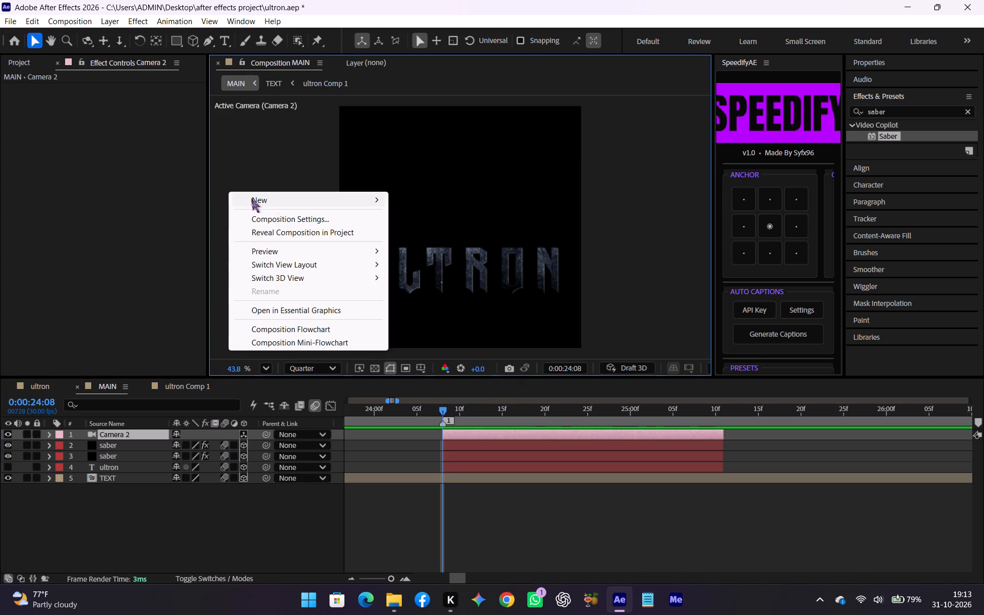
{"action": "left_click", "coordinate": [271, 198]}
{"action": "left_click", "coordinate": [433, 268]}
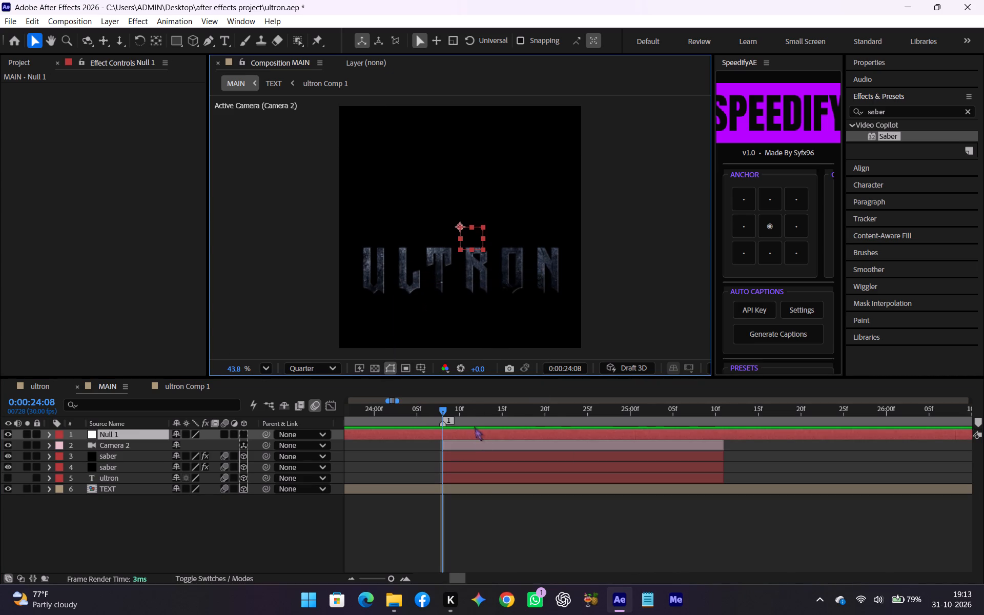
Trim the null layer to 0:00:24:08–0:00:25:11 by splitting it at both times and deleting the outer parts.
{"action": "left_click", "coordinate": [468, 431]}
{"action": "key", "text": "ctrl+shift+d"}
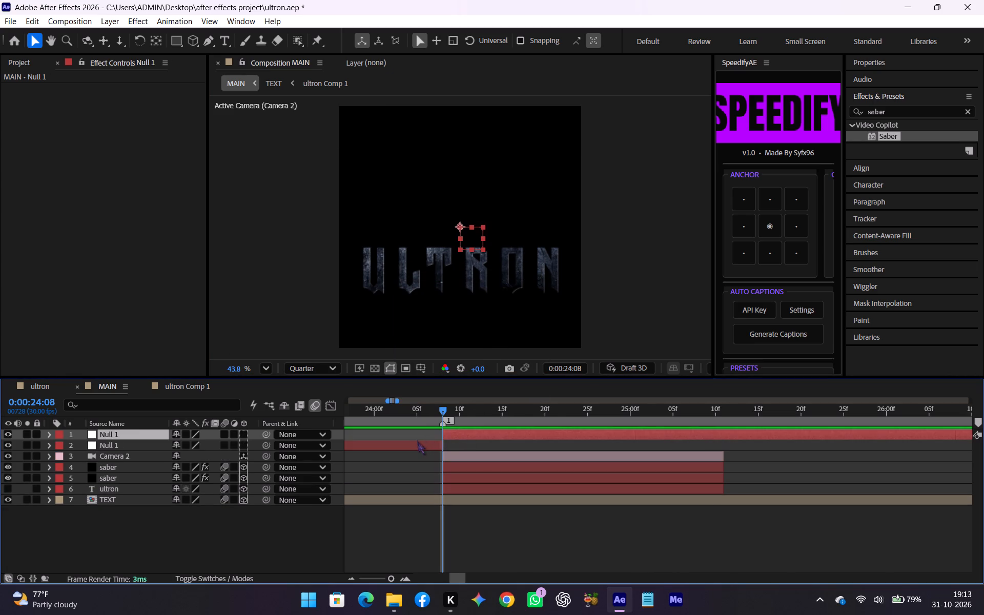
{"action": "left_click", "coordinate": [417, 441]}
{"action": "left_click", "coordinate": [417, 444]}
{"action": "key", "text": "BackSpace"}
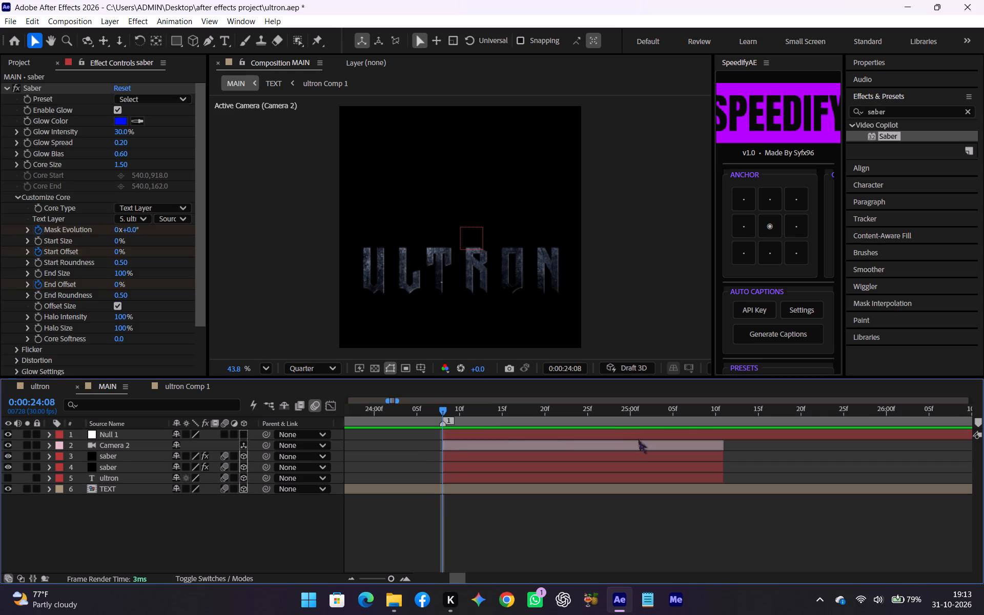
{"action": "left_click_drag", "start_coordinate": [685, 413], "coordinate": [725, 411]}
{"action": "left_click", "coordinate": [728, 435]}
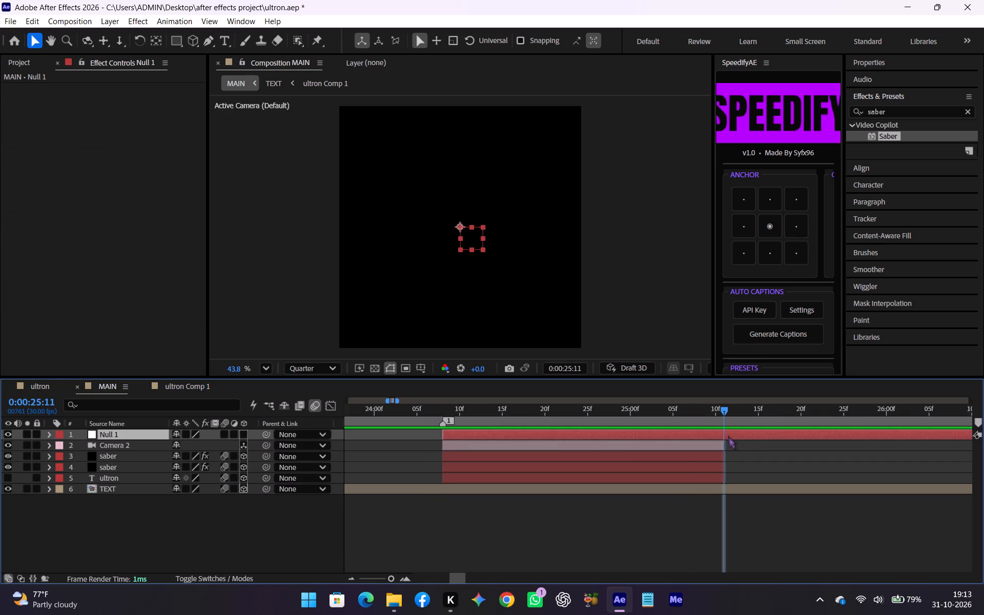
{"action": "key", "text": "ctrl+shift+d"}
{"action": "key", "text": "BackSpace"}
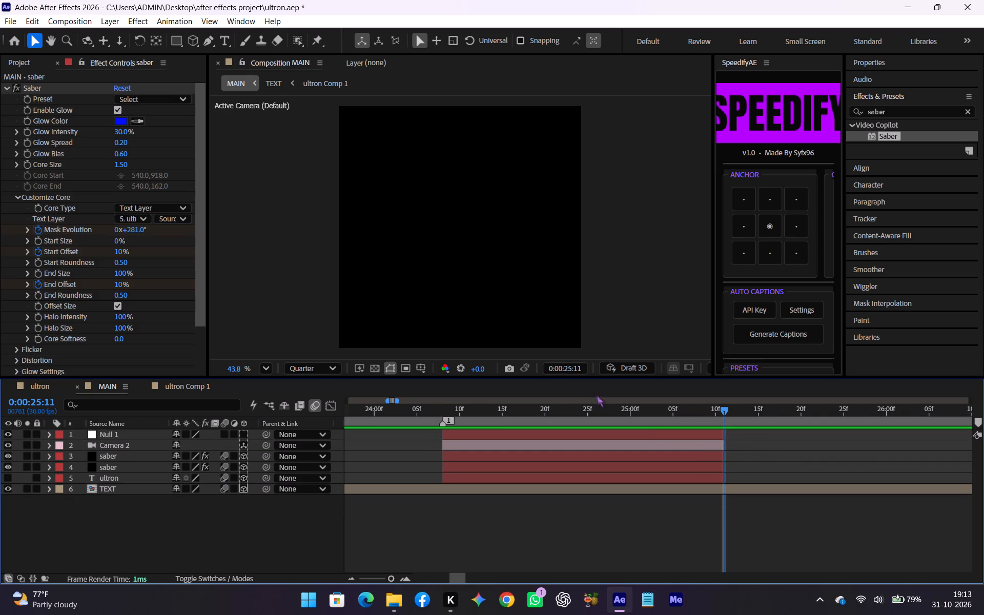
Change the null layer's label color to Fuchsia.
{"action": "left_click", "coordinate": [592, 391]}
{"action": "left_click_drag", "start_coordinate": [544, 407], "coordinate": [448, 413]}
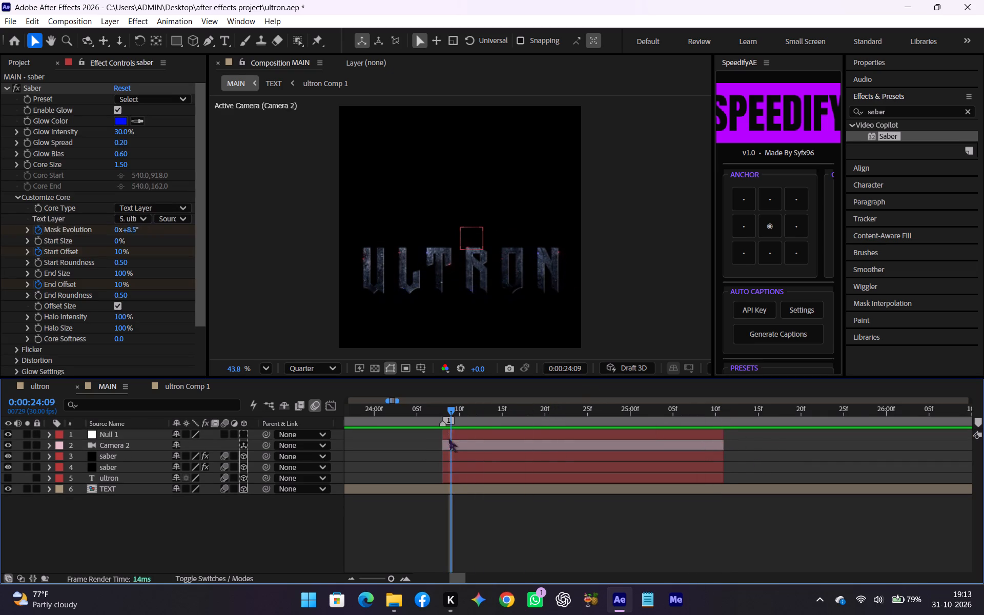
{"action": "left_click", "coordinate": [448, 438]}
{"action": "left_click", "coordinate": [57, 435]}
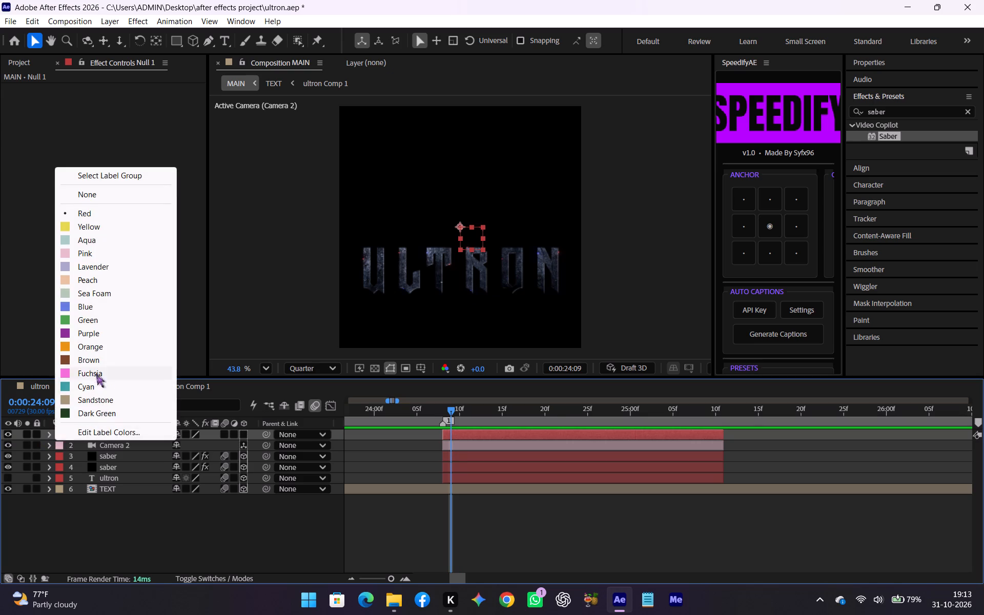
{"action": "left_click", "coordinate": [96, 373]}
{"action": "left_click", "coordinate": [522, 560]}
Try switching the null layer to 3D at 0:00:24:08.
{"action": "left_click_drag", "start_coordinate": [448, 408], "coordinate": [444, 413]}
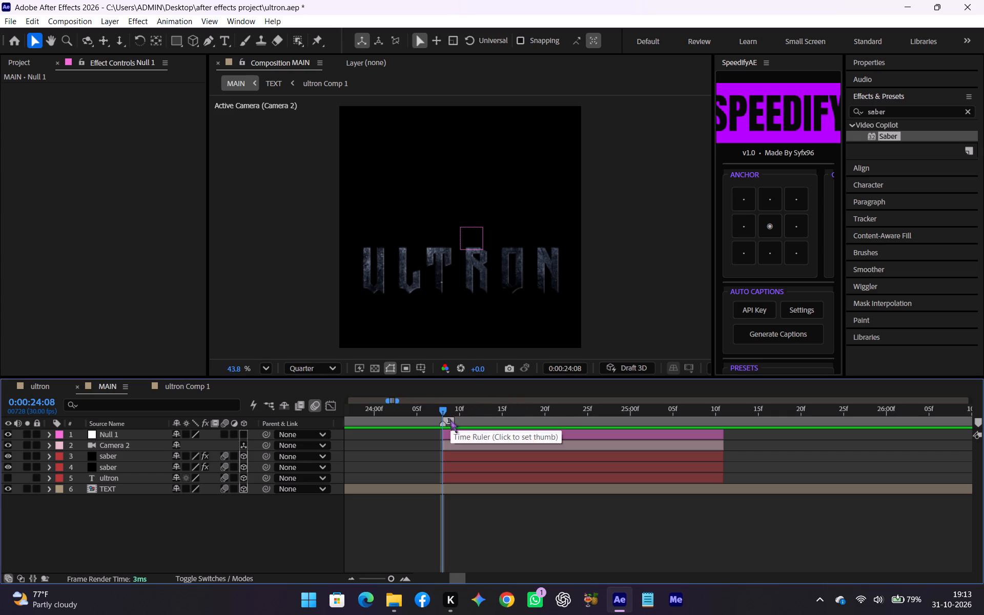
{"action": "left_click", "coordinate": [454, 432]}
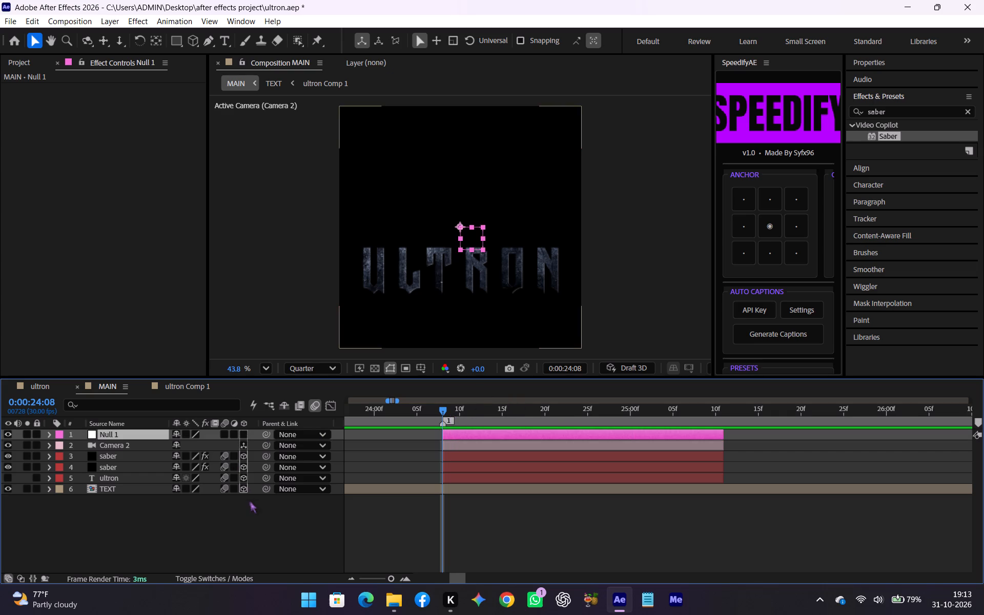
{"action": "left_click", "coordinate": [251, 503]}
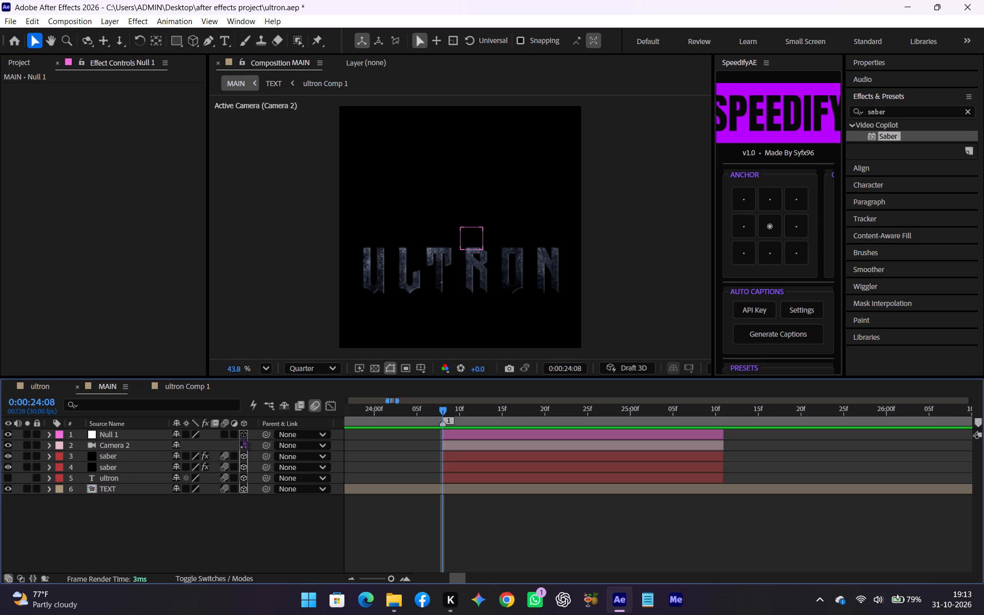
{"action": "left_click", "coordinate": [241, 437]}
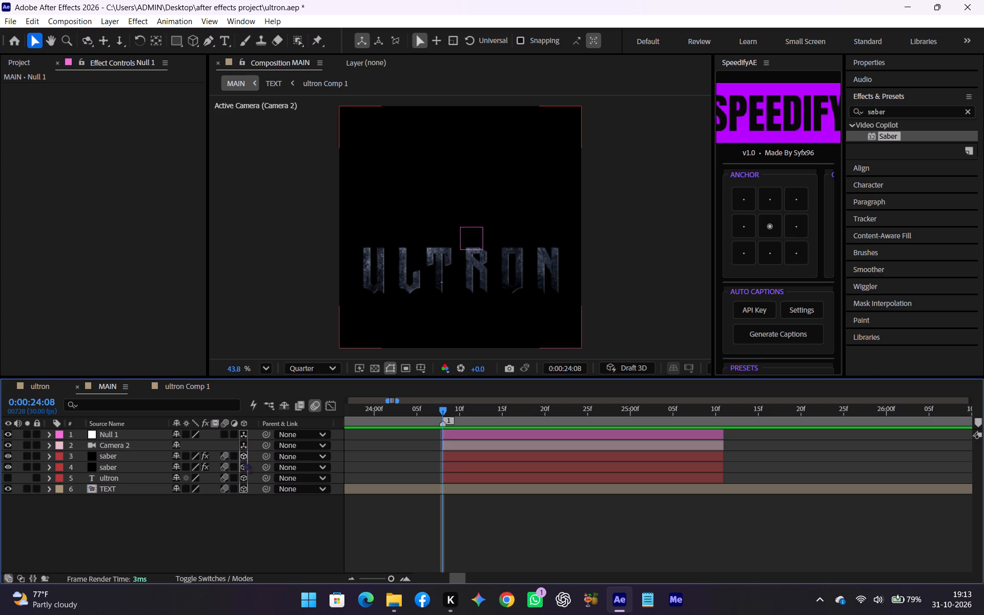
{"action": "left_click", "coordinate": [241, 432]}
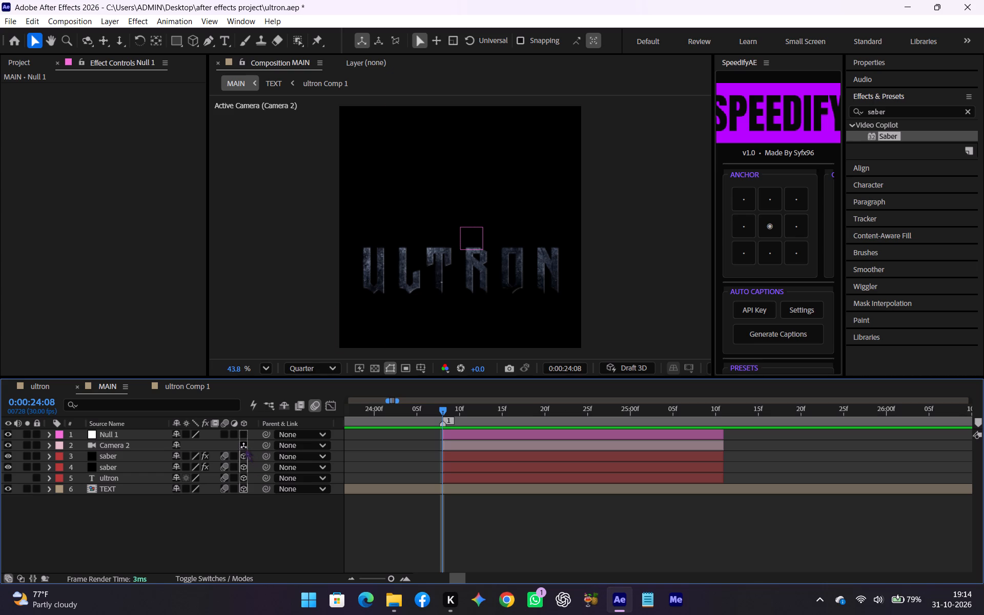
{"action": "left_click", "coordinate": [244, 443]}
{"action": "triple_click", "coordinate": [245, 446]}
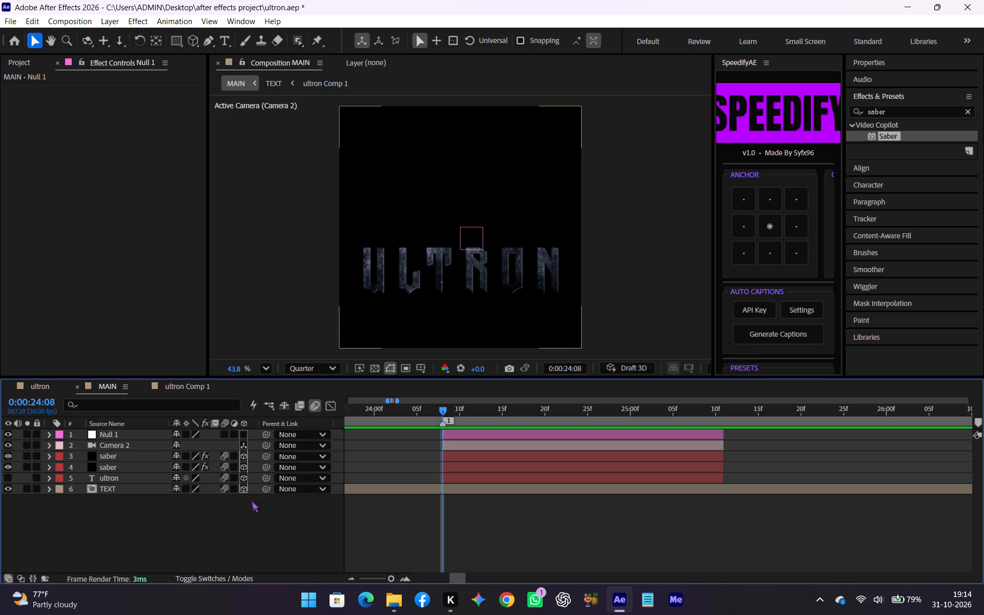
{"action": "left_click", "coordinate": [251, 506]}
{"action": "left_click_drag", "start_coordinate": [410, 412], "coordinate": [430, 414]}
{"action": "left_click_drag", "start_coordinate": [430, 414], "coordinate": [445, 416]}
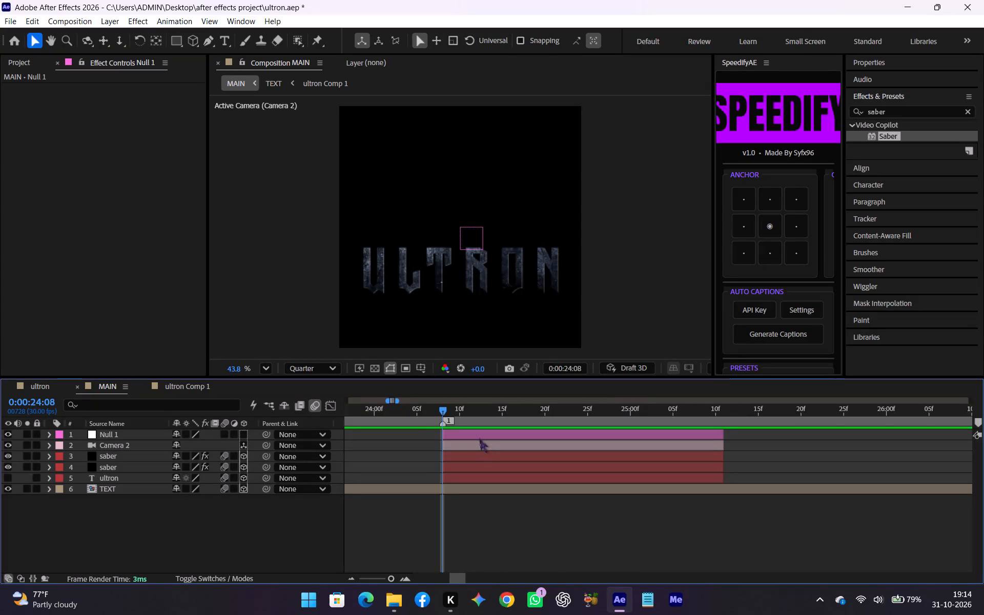
Parent the Camera 2 layer to the Null 1 layer in MAIN.
{"action": "left_click", "coordinate": [490, 447]}
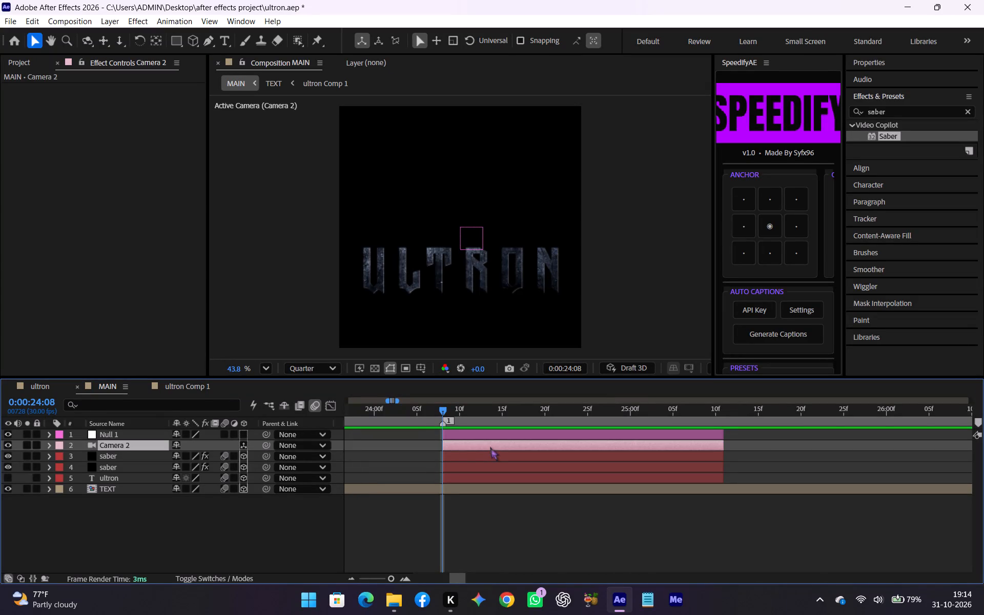
{"action": "left_click_drag", "start_coordinate": [269, 447], "coordinate": [149, 433]}
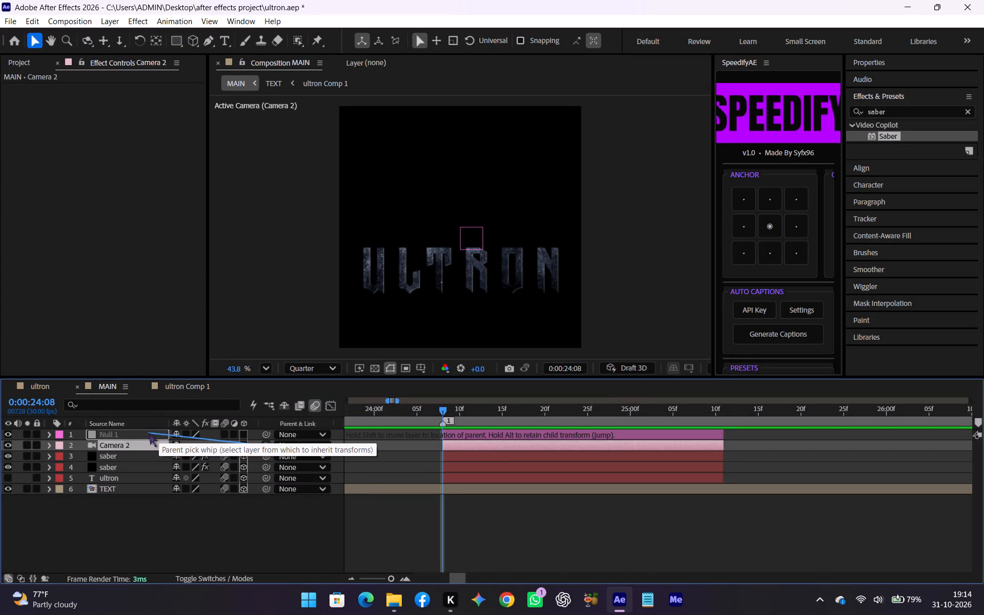
{"action": "left_click_drag", "start_coordinate": [149, 433], "coordinate": [147, 433]}
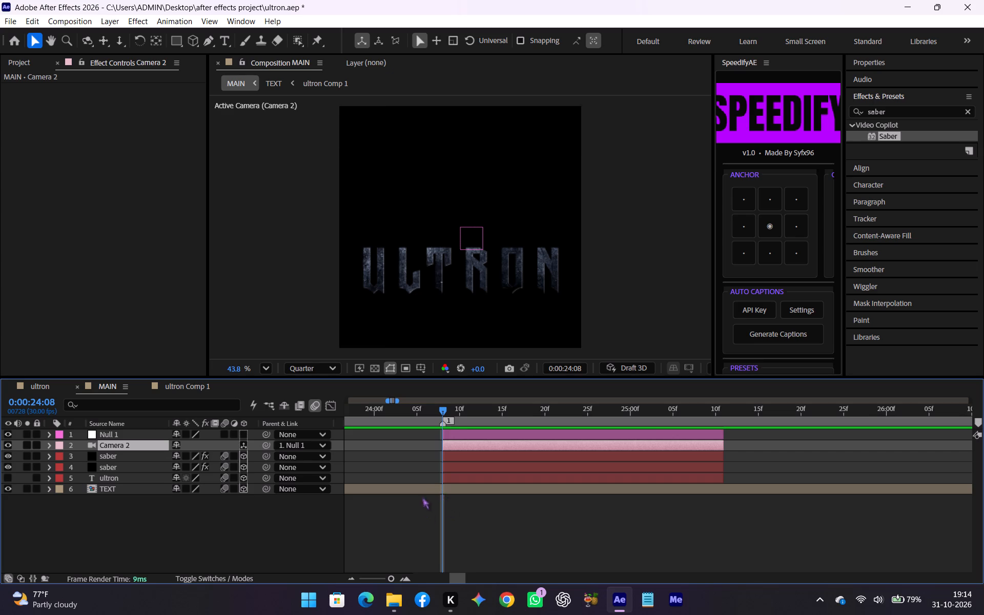
Make the Null 1 layer 3D and set its Z position to 2000.
{"action": "left_click", "coordinate": [155, 436]}
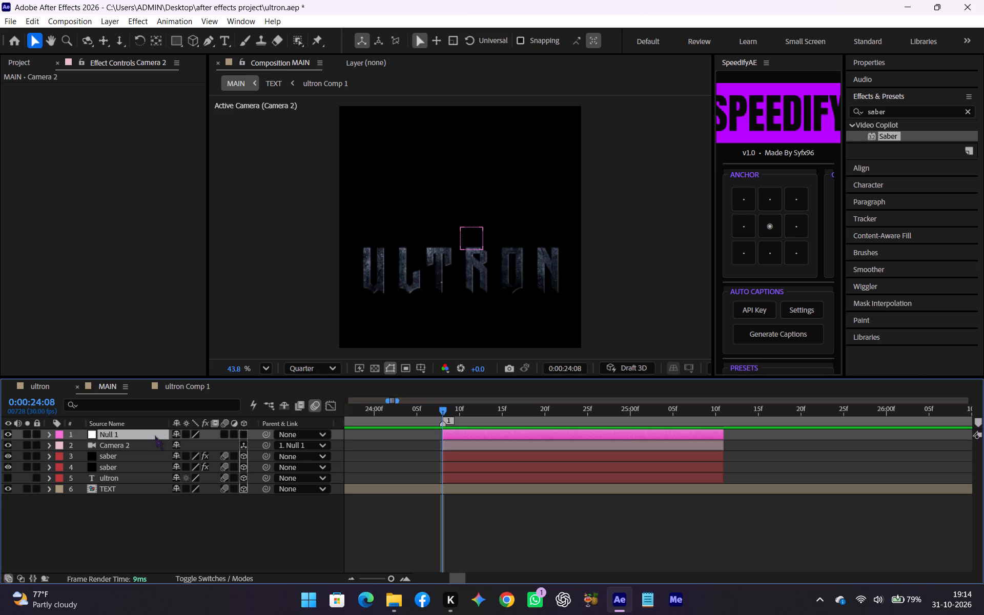
{"action": "key", "text": "t"}
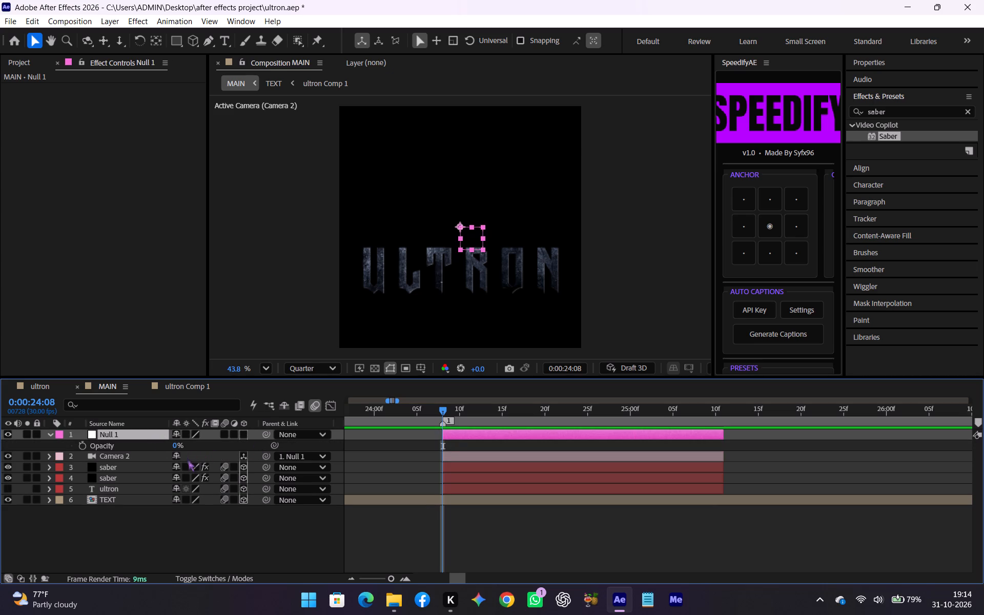
{"action": "key", "text": "p"}
{"action": "left_click", "coordinate": [243, 436]}
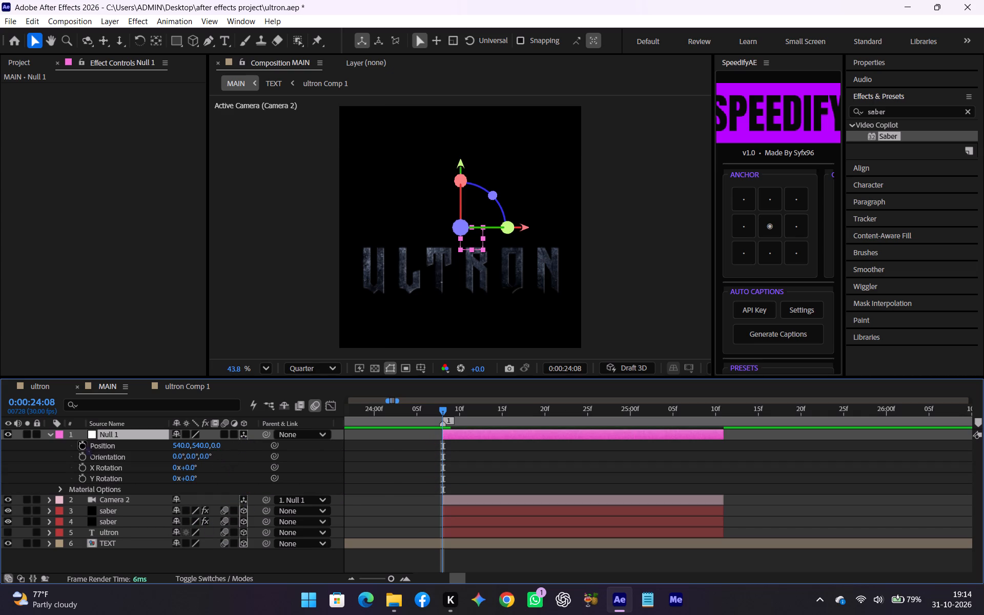
{"action": "left_click", "coordinate": [216, 448]}
{"action": "key", "text": "2"}
{"action": "type", "text": "000"}
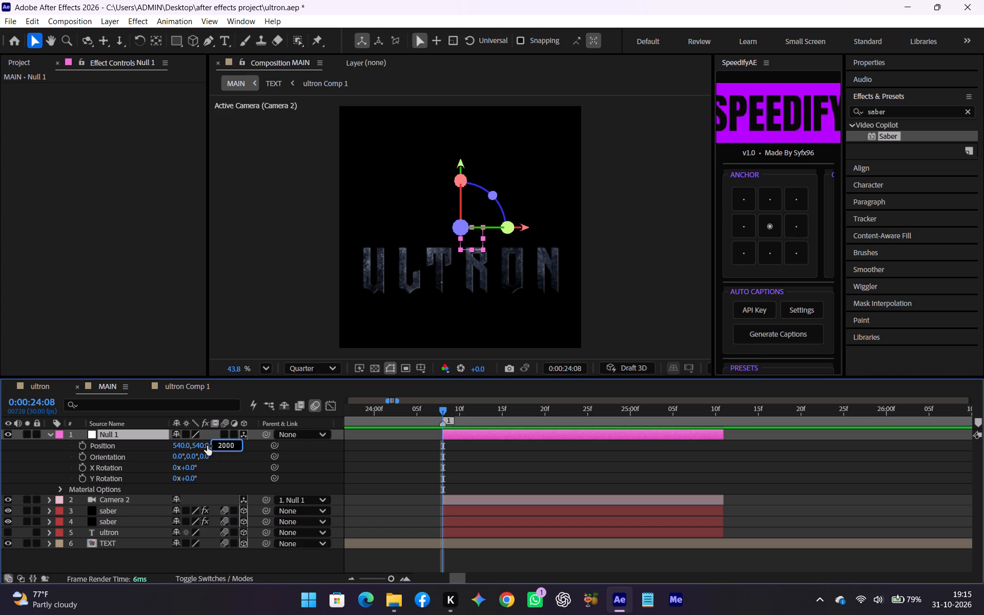
{"action": "left_click", "coordinate": [393, 451]}
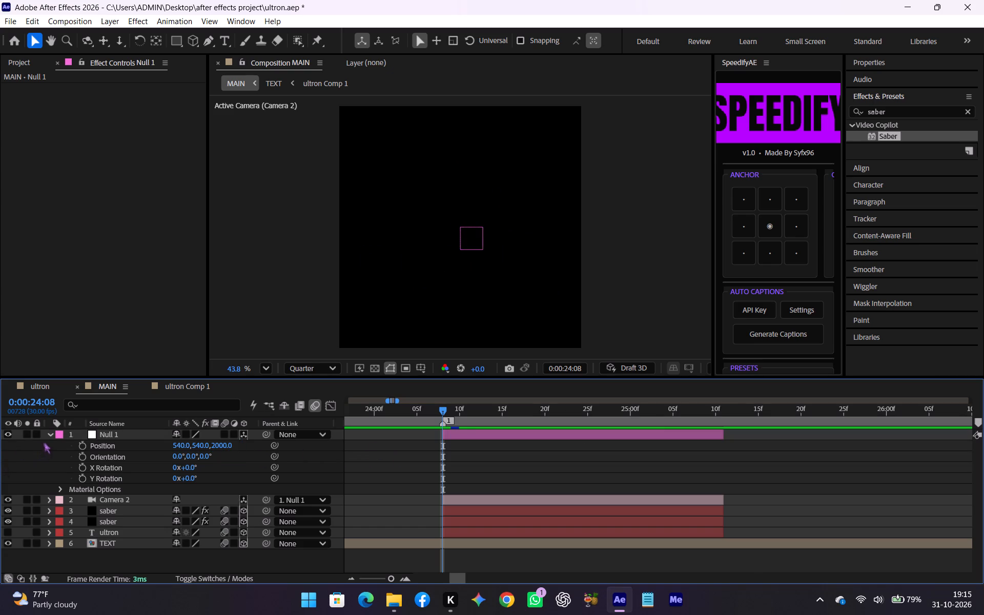
{"action": "left_click", "coordinate": [48, 438]}
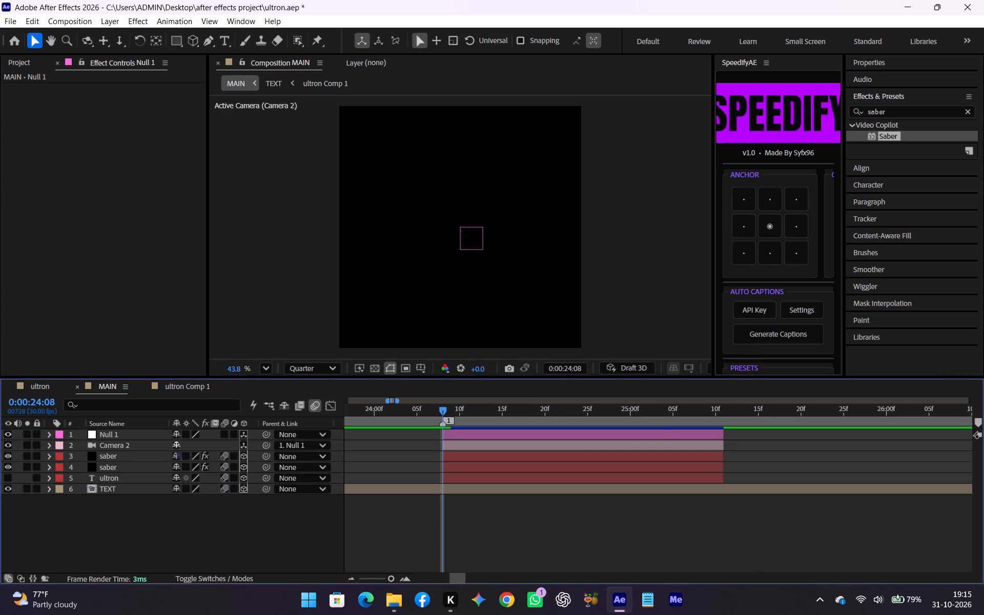
Start Position keyframing on Null 1 with a keyframe at 0:00:24:08.
{"action": "left_click_drag", "start_coordinate": [443, 413], "coordinate": [515, 415]}
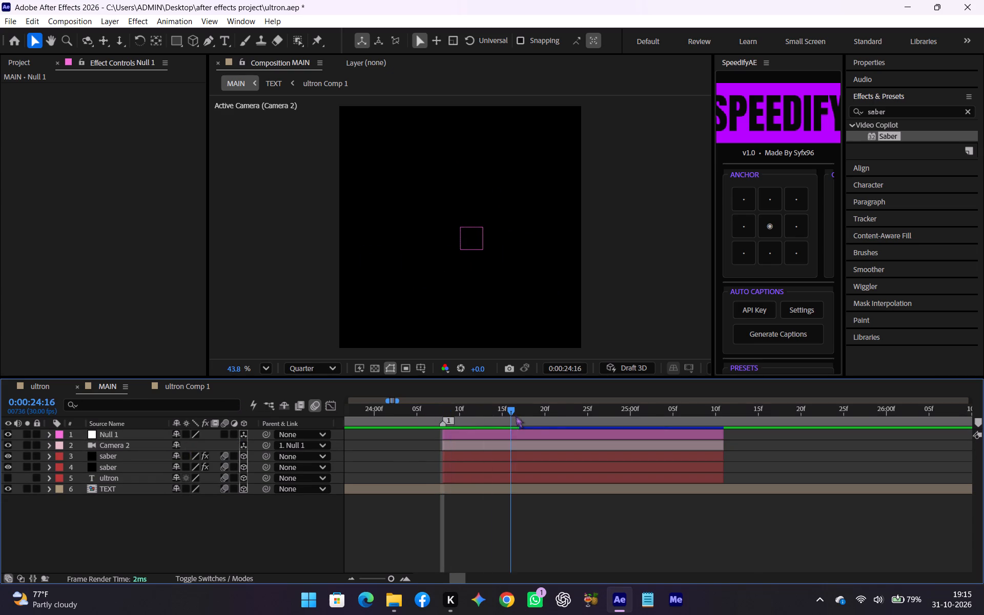
{"action": "left_click_drag", "start_coordinate": [515, 415], "coordinate": [581, 415]}
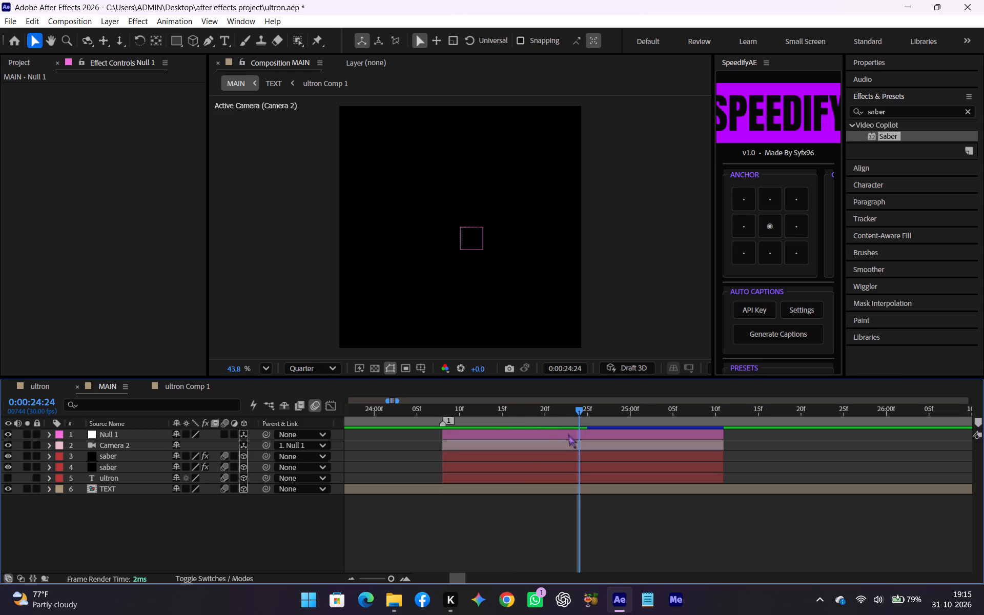
{"action": "left_click", "coordinate": [568, 434]}
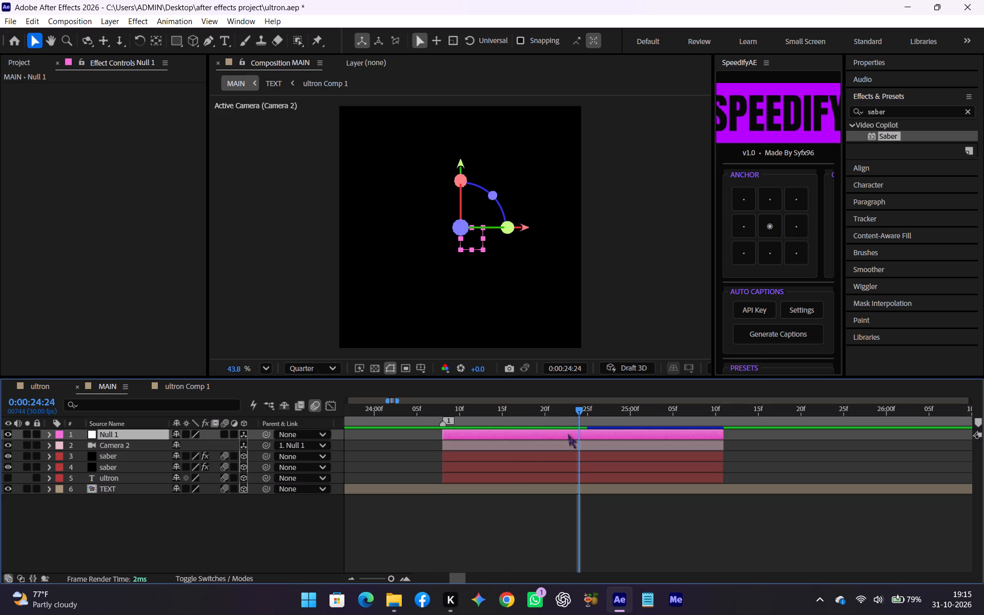
{"action": "key", "text": "p"}
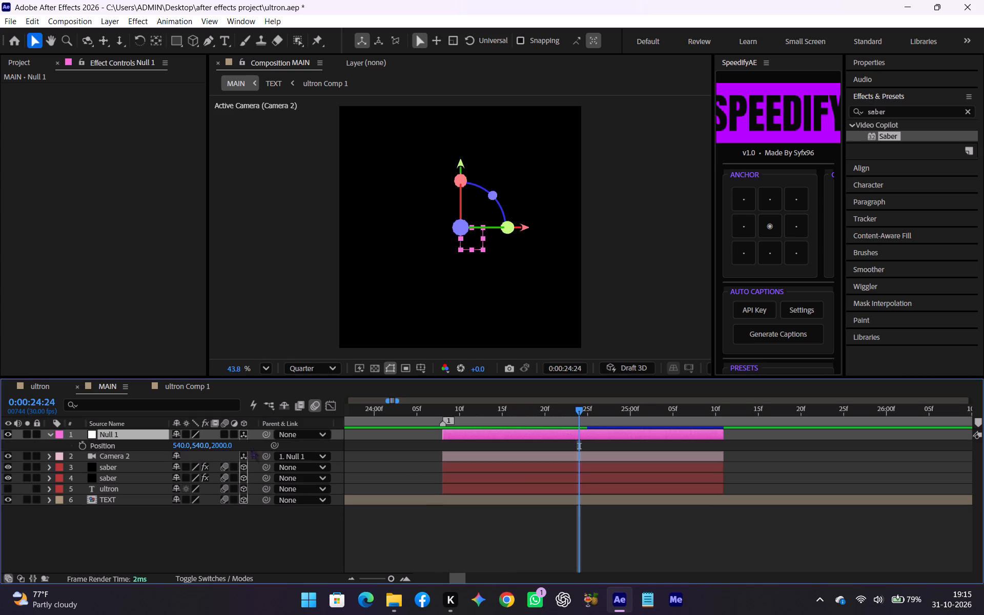
{"action": "left_click", "coordinate": [224, 449]}
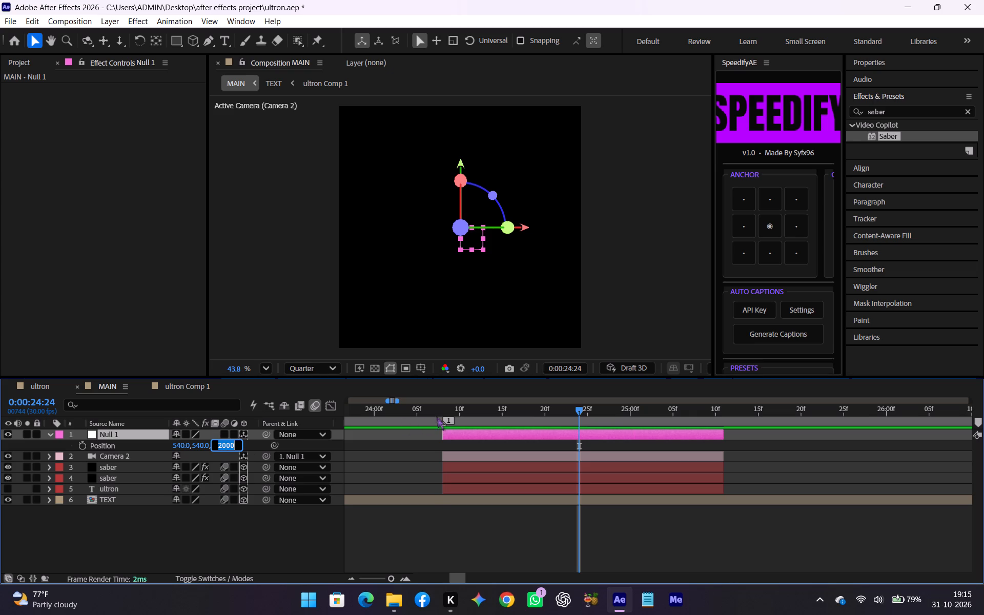
{"action": "left_click_drag", "start_coordinate": [436, 416], "coordinate": [444, 416]}
{"action": "left_click", "coordinate": [456, 438]}
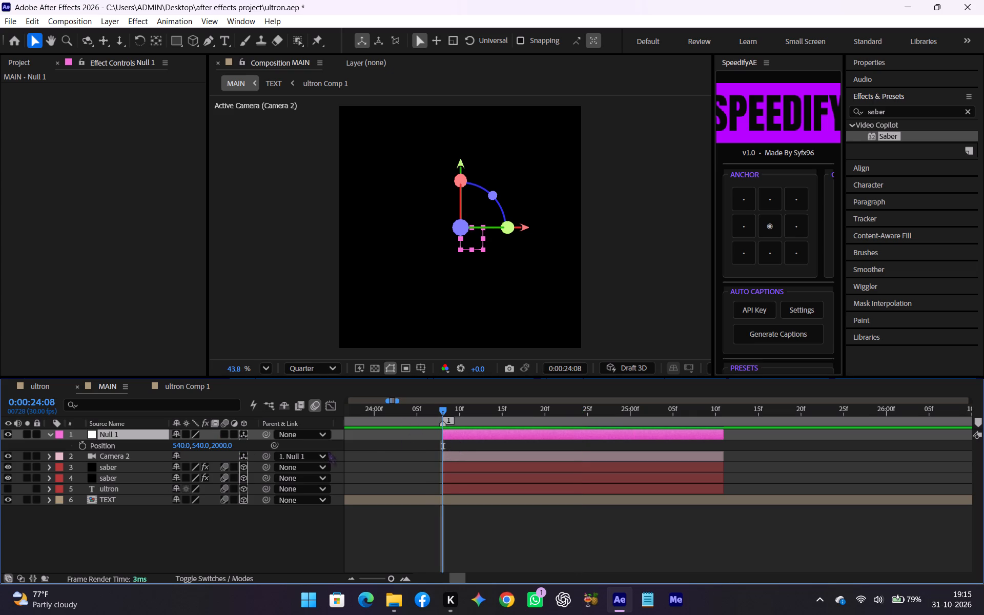
{"action": "left_click", "coordinate": [78, 444]}
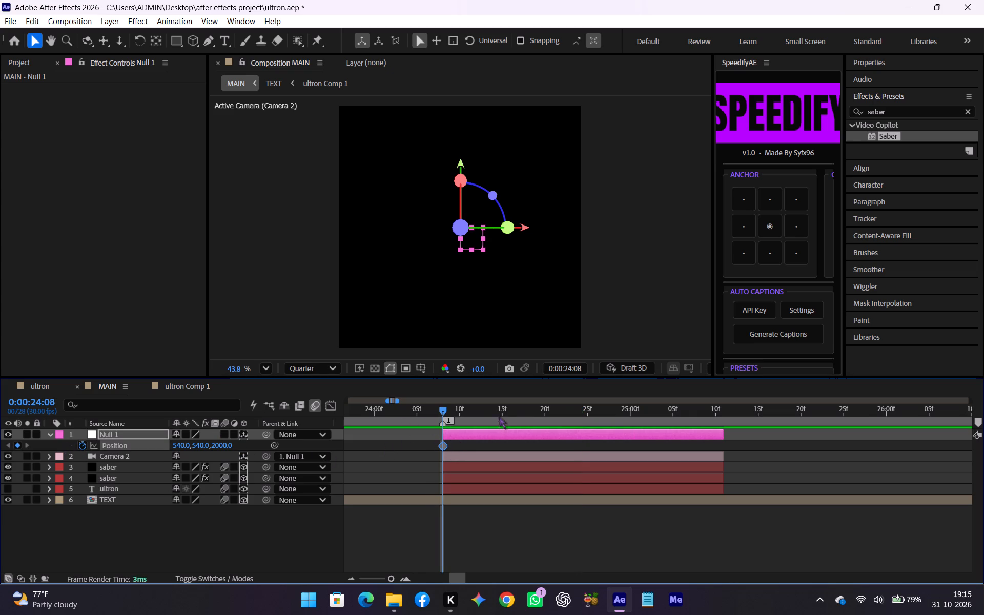
Add a Position keyframe to Null 1 at 0:00:24:24 with its Z position set to 0.
{"action": "left_click_drag", "start_coordinate": [499, 414], "coordinate": [581, 411]}
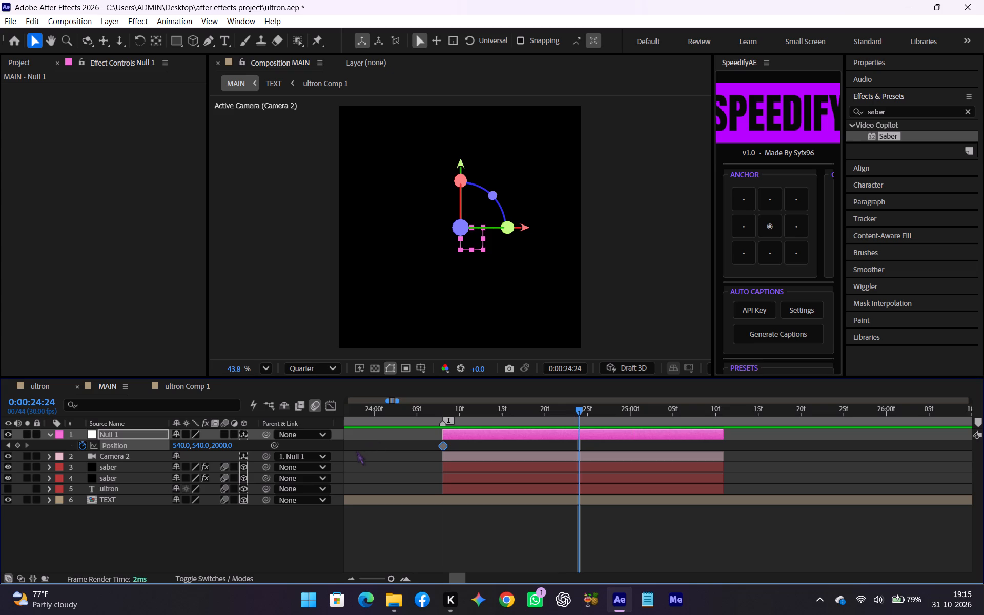
{"action": "left_click", "coordinate": [507, 443]}
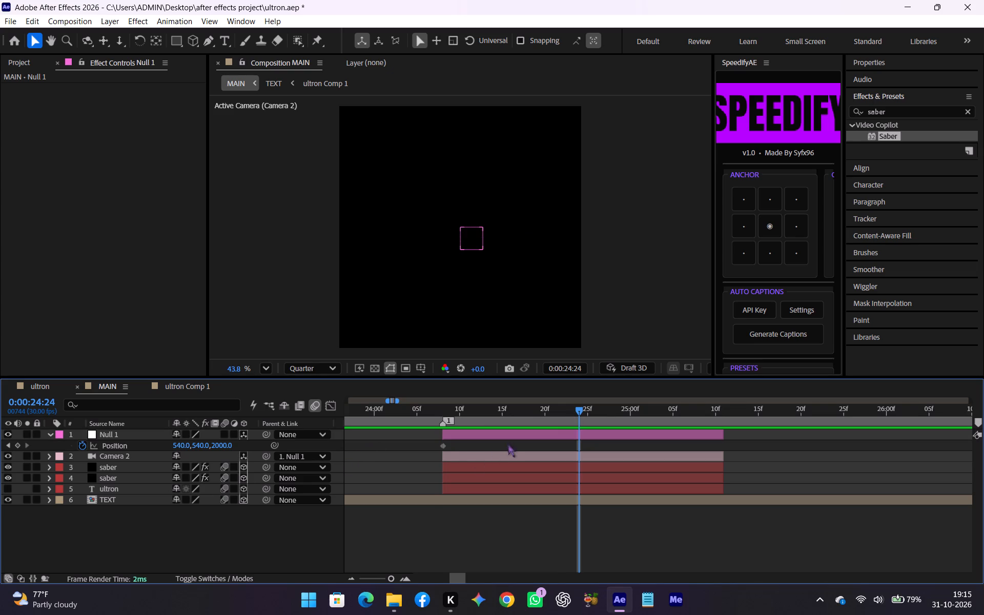
{"action": "left_click", "coordinate": [17, 445]}
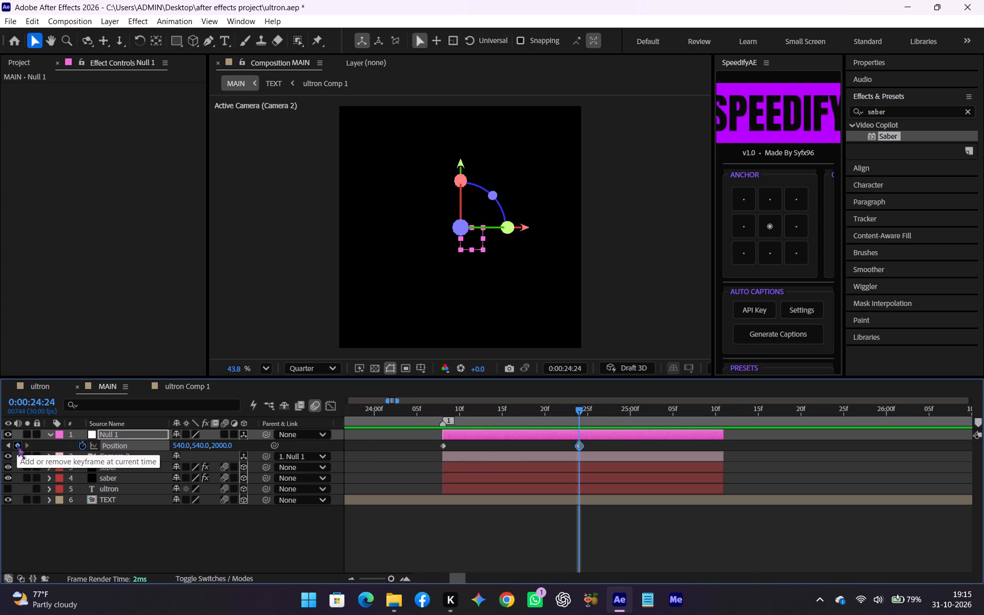
{"action": "left_click", "coordinate": [220, 446]}
{"action": "key", "text": "0"}
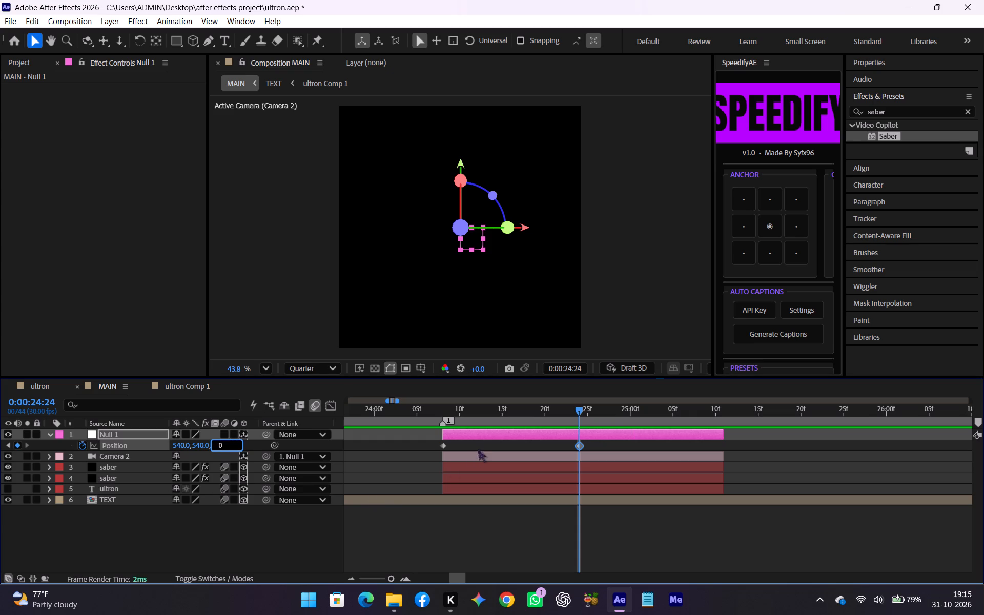
{"action": "left_click", "coordinate": [482, 447]}
Preview the camera move between the null's two Position keyframes by scrubbing and playing back the ULTRON title.
{"action": "left_click_drag", "start_coordinate": [460, 414], "coordinate": [531, 418]}
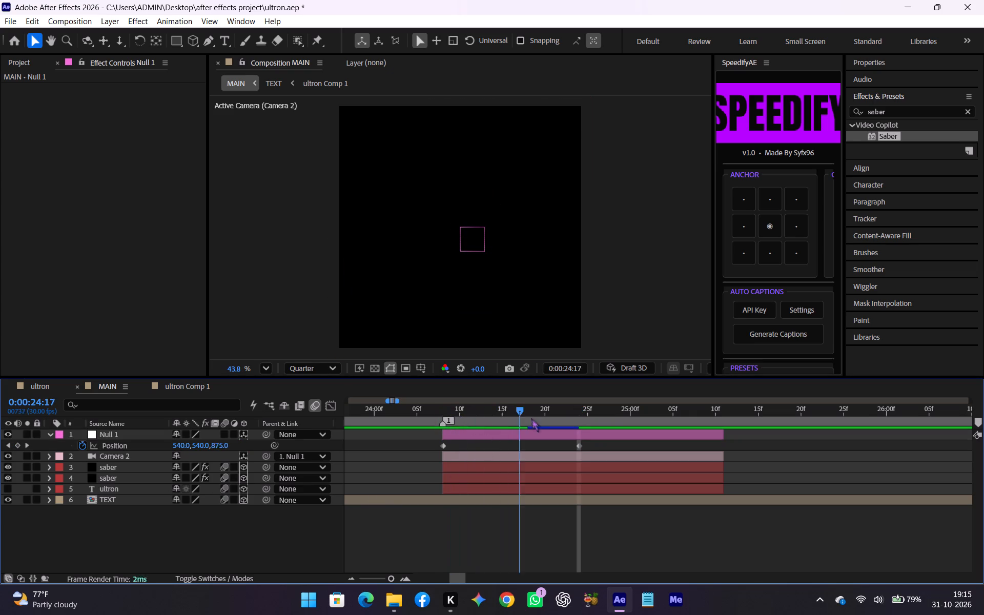
{"action": "left_click_drag", "start_coordinate": [531, 418], "coordinate": [593, 410]}
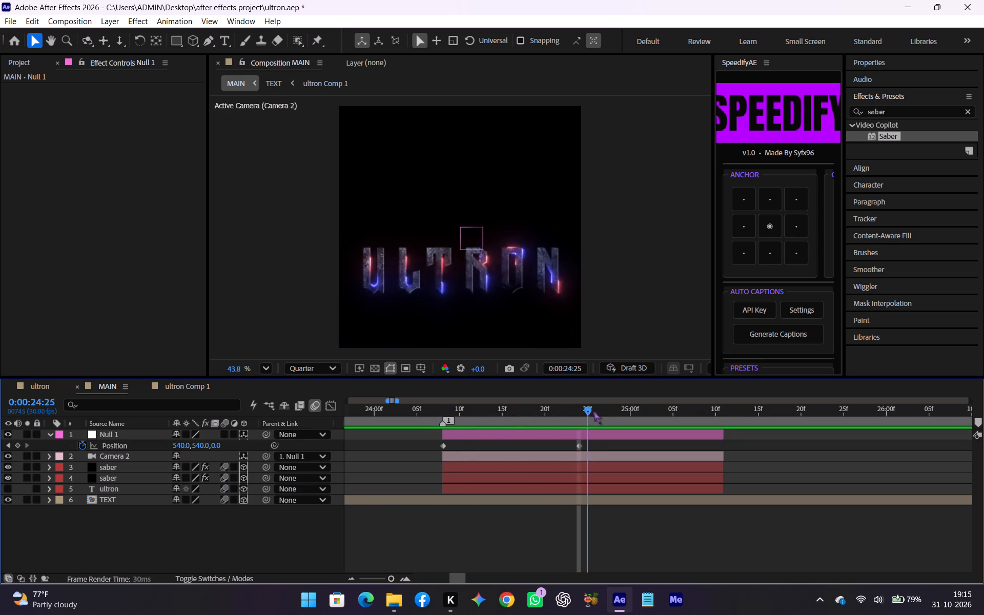
{"action": "left_click_drag", "start_coordinate": [593, 410], "coordinate": [426, 420]}
{"action": "key", "text": "space"}
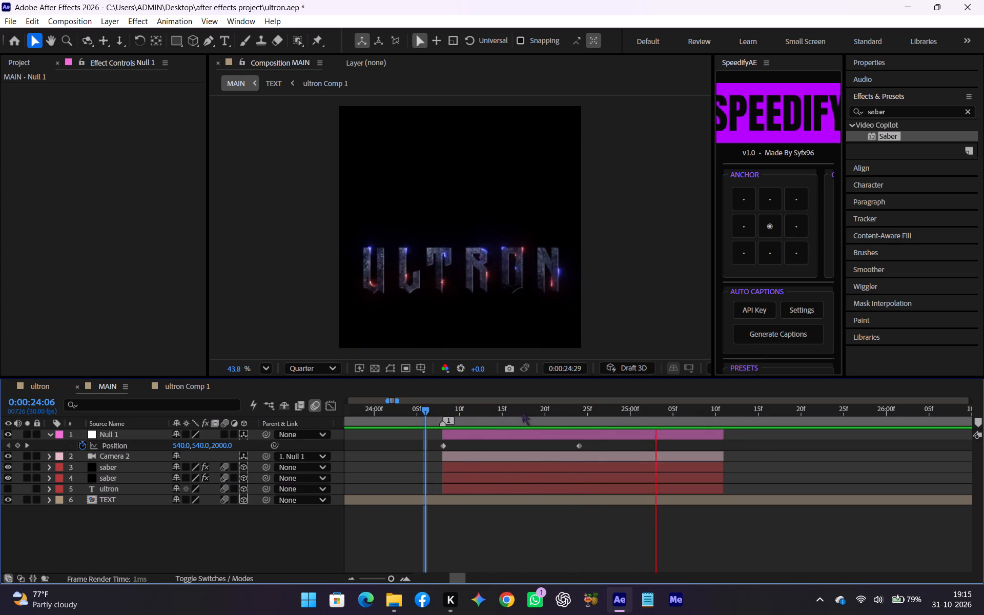
{"action": "left_click_drag", "start_coordinate": [524, 406], "coordinate": [404, 424]}
{"action": "key", "text": "space"}
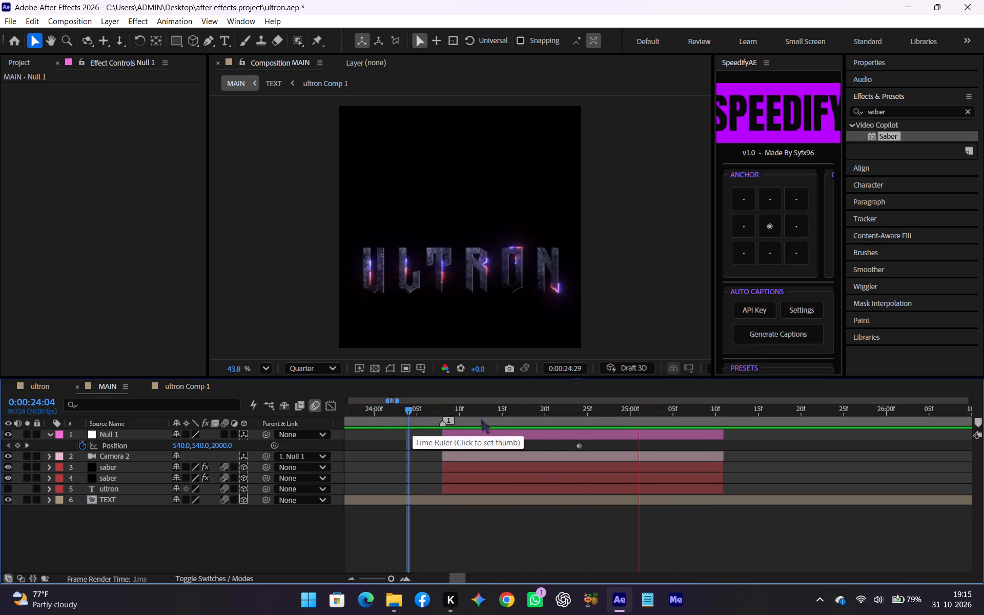
{"action": "left_click_drag", "start_coordinate": [505, 414], "coordinate": [412, 420]}
{"action": "key", "text": "space"}
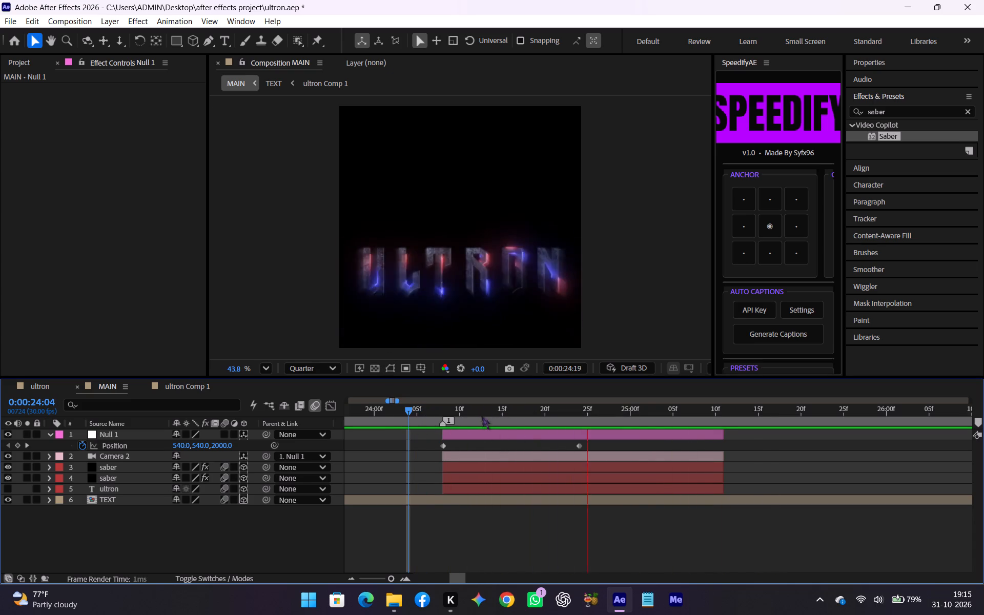
{"action": "left_click_drag", "start_coordinate": [503, 412], "coordinate": [572, 409]}
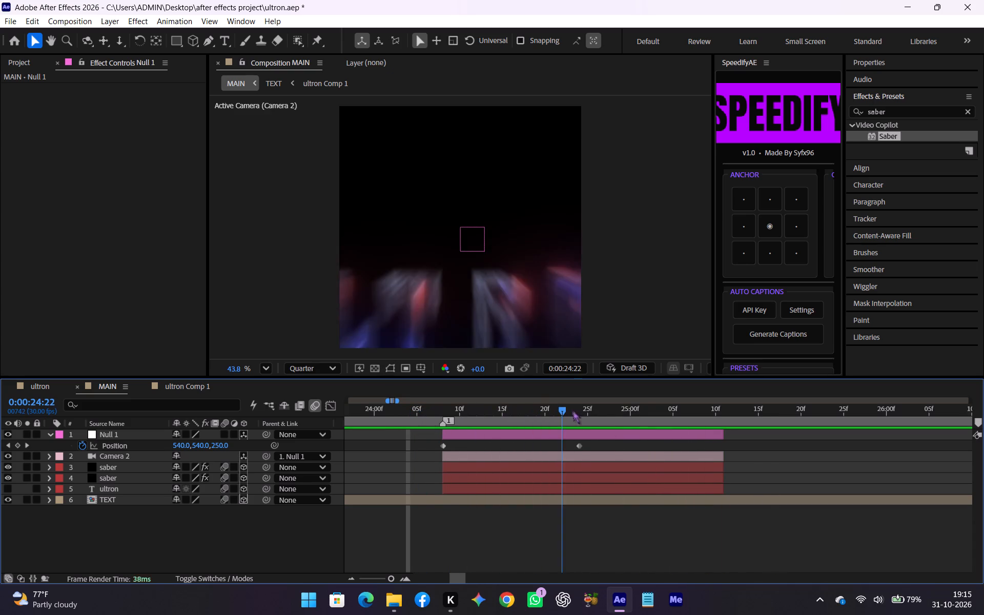
{"action": "left_click_drag", "start_coordinate": [572, 409], "coordinate": [536, 414]}
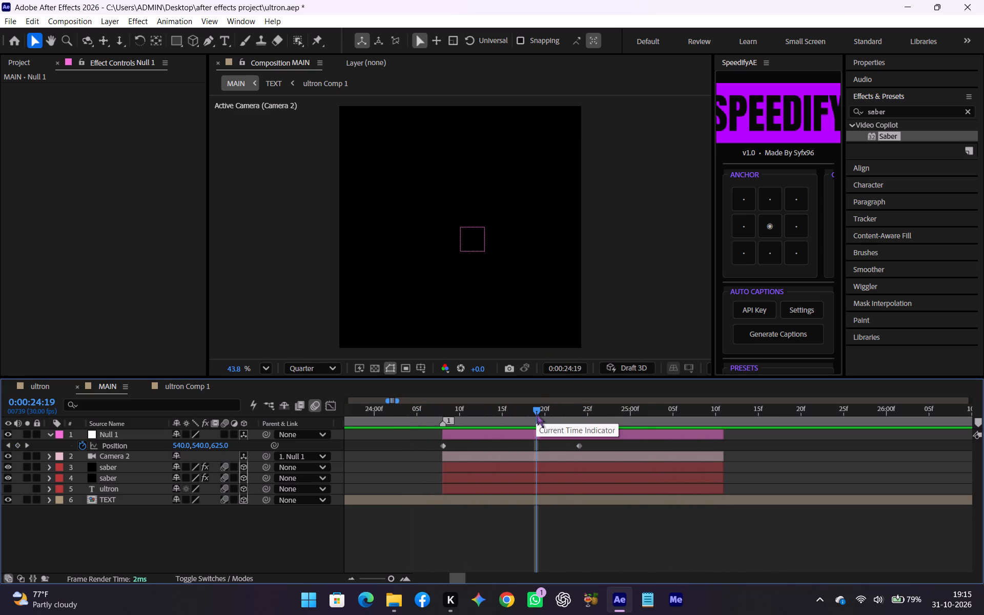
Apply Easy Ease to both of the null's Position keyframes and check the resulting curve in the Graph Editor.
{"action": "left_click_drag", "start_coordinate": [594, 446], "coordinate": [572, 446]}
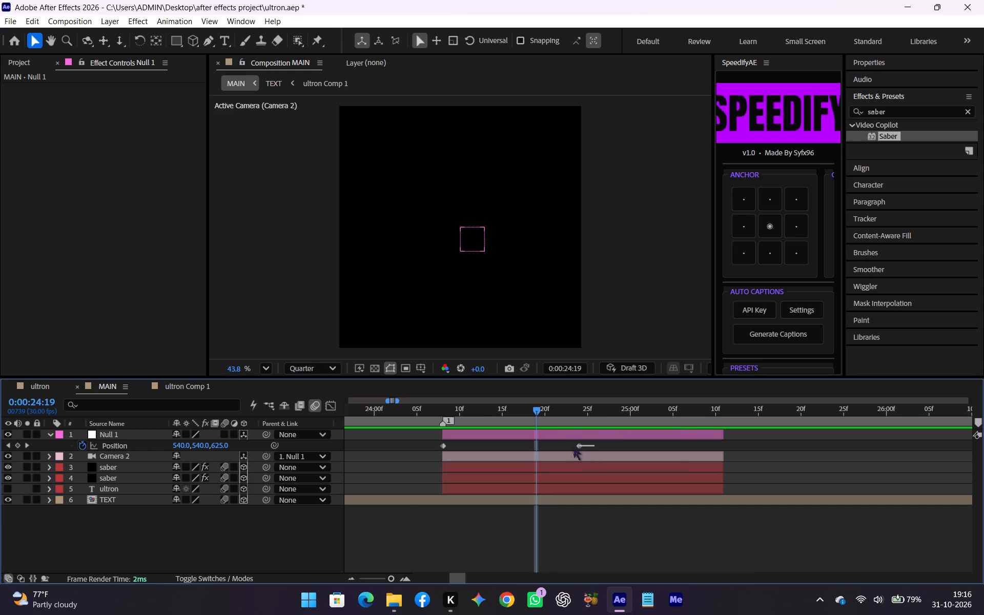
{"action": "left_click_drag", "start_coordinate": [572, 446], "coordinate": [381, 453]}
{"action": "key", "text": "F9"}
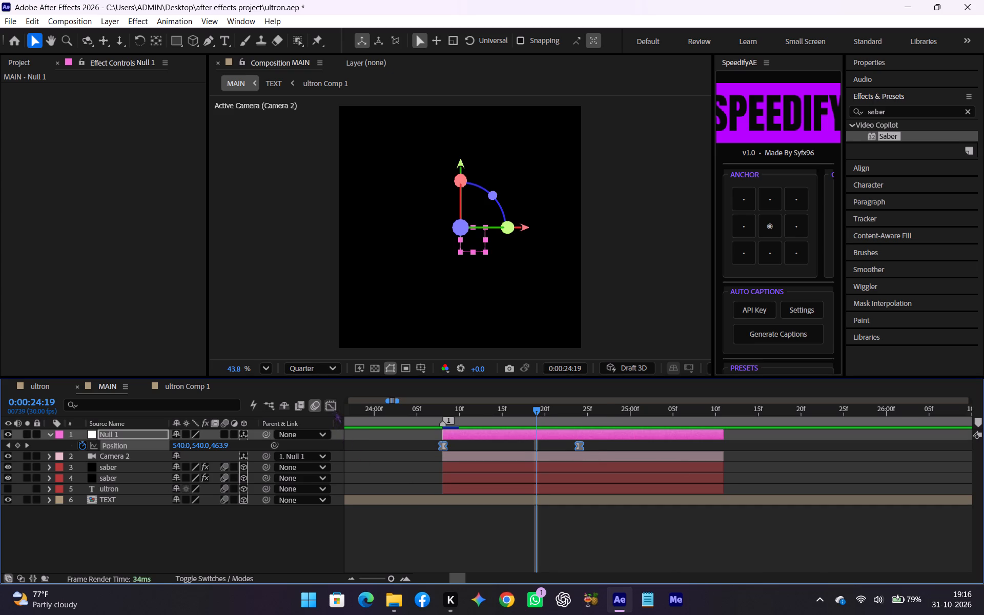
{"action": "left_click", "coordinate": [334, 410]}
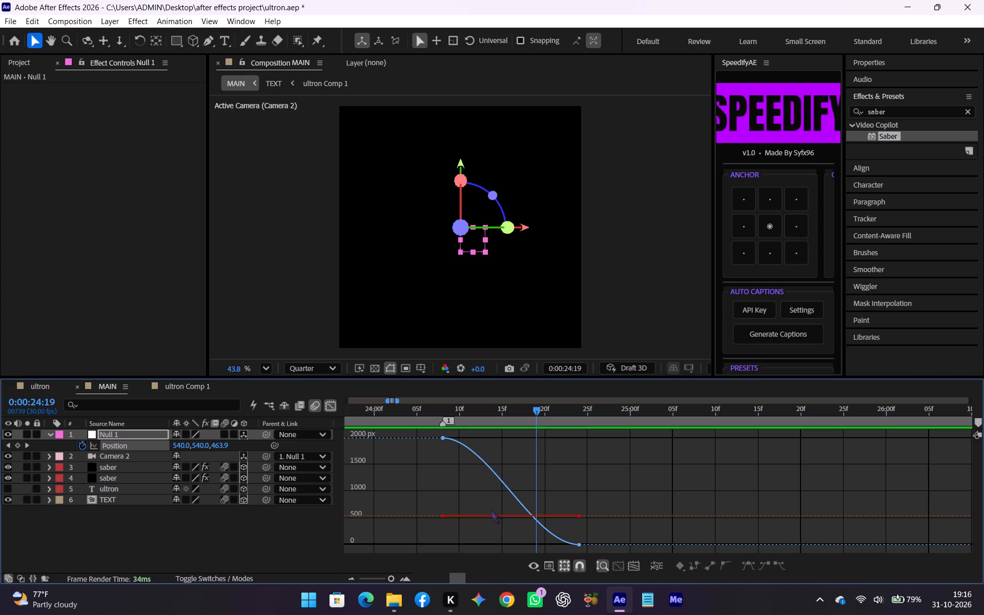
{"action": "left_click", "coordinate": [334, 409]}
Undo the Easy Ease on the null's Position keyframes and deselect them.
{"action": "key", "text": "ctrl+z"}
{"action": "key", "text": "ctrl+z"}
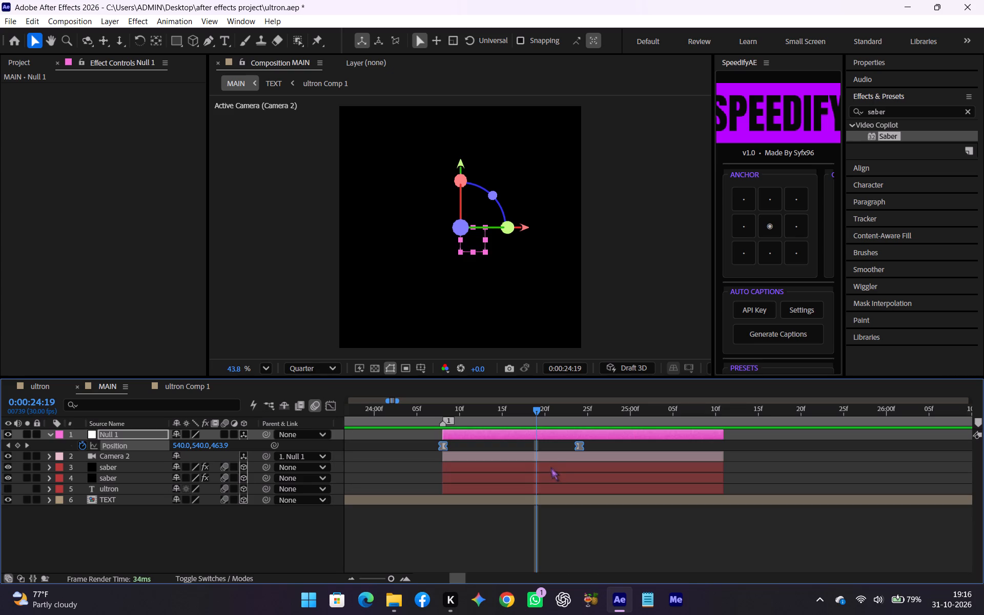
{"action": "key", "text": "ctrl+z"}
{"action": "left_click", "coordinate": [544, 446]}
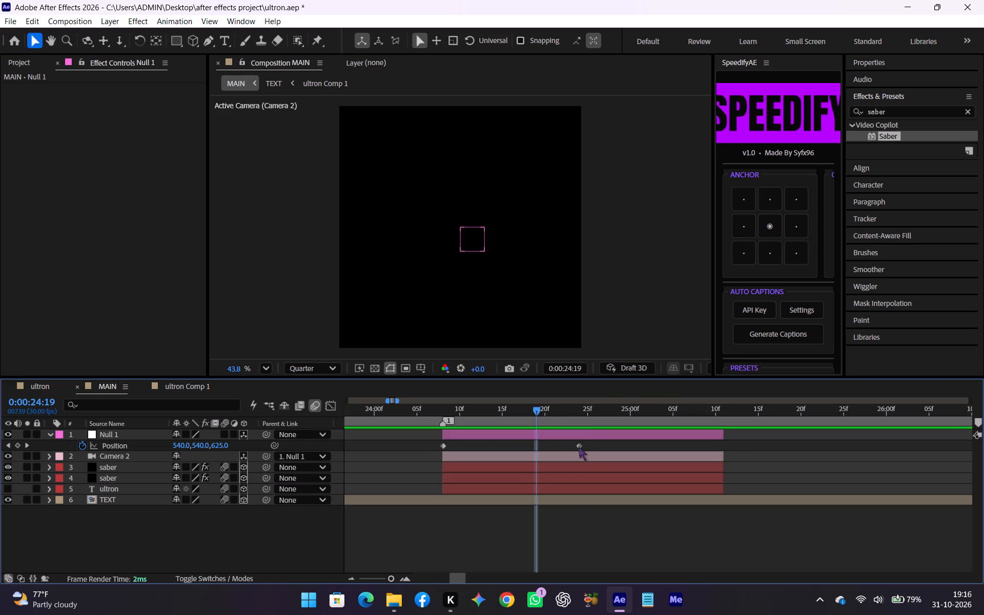
Apply Easy Ease In to Null 1's last Position keyframe and Easy Ease Out to its first, checking the motion by scrubbing.
{"action": "right_click", "coordinate": [578, 446]}
{"action": "left_click", "coordinate": [625, 434]}
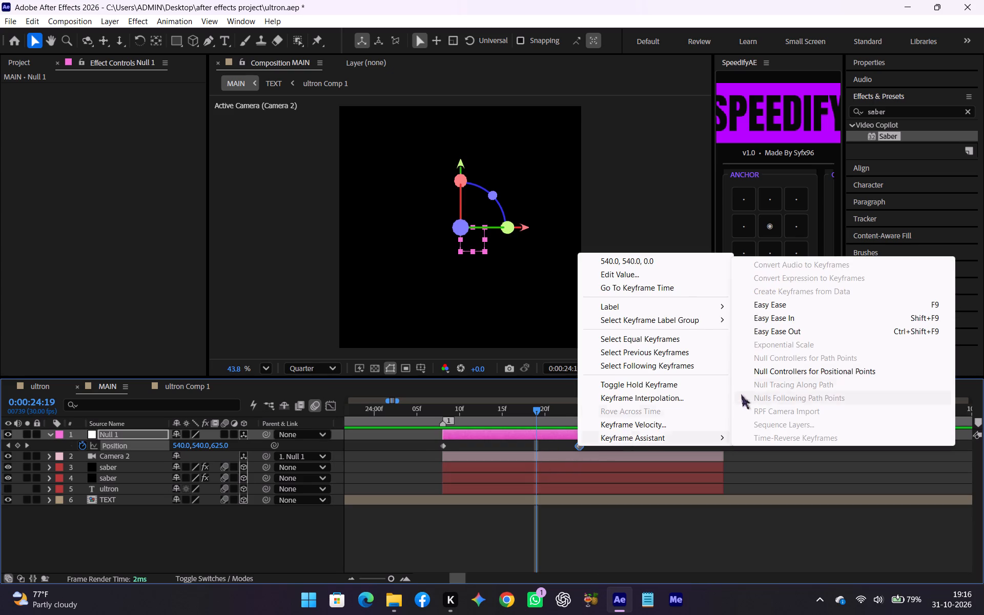
{"action": "left_click", "coordinate": [777, 319]}
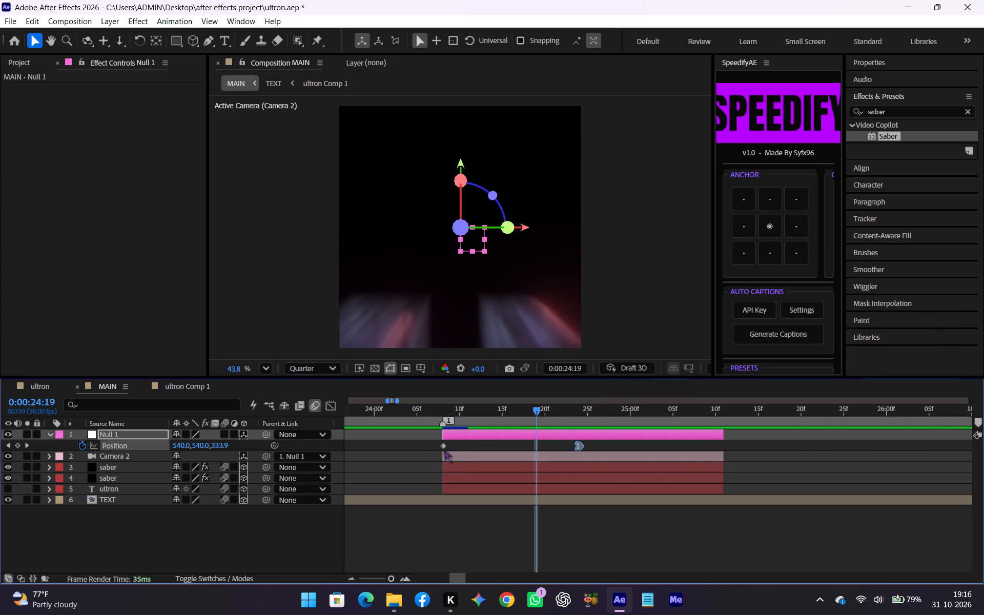
{"action": "right_click", "coordinate": [443, 447]}
{"action": "left_click", "coordinate": [513, 439]}
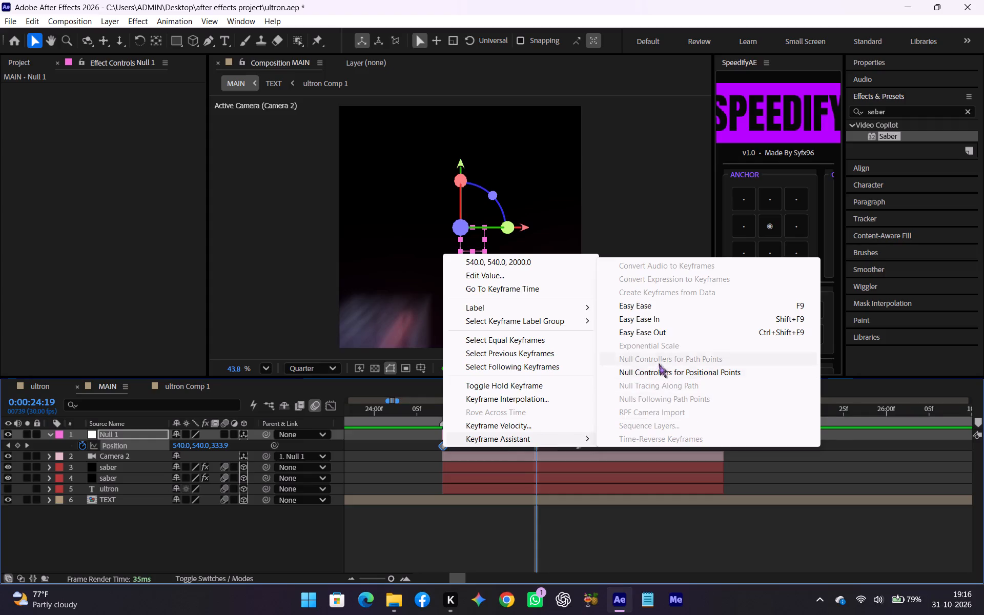
{"action": "left_click", "coordinate": [658, 335]}
{"action": "left_click_drag", "start_coordinate": [481, 415], "coordinate": [474, 414]}
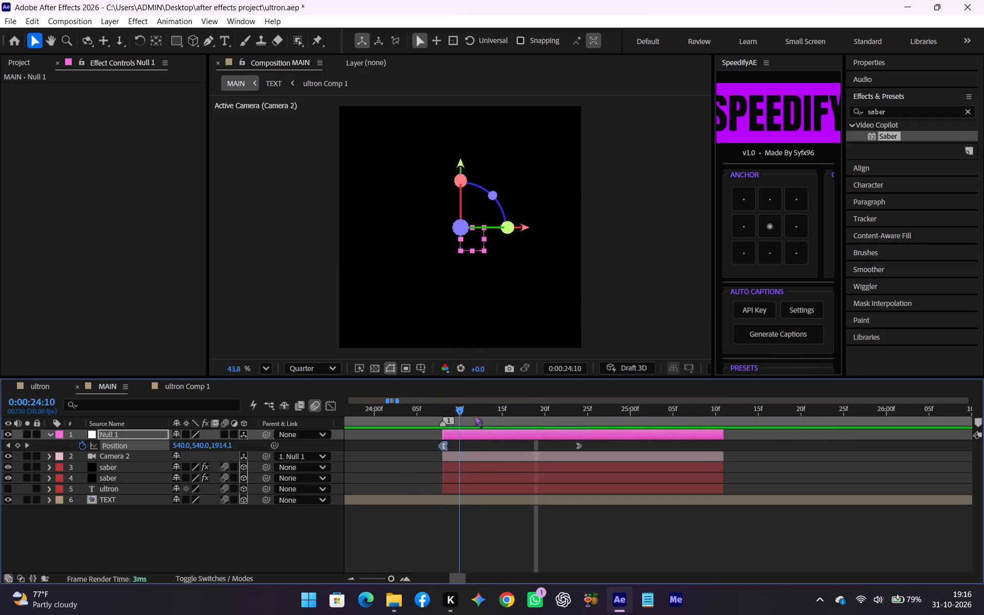
{"action": "left_click_drag", "start_coordinate": [474, 414], "coordinate": [540, 408]}
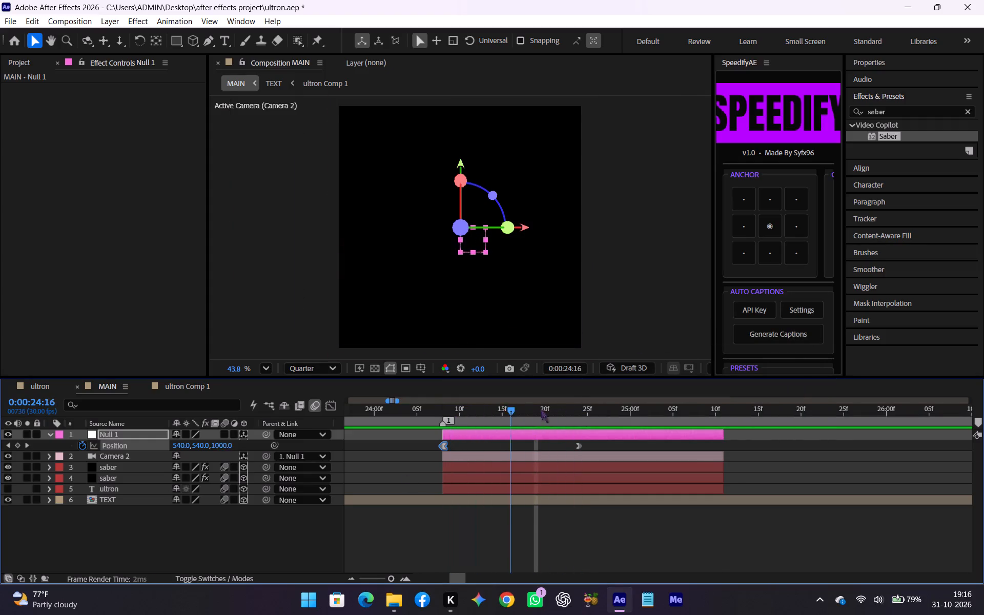
{"action": "left_click_drag", "start_coordinate": [540, 408], "coordinate": [561, 407]}
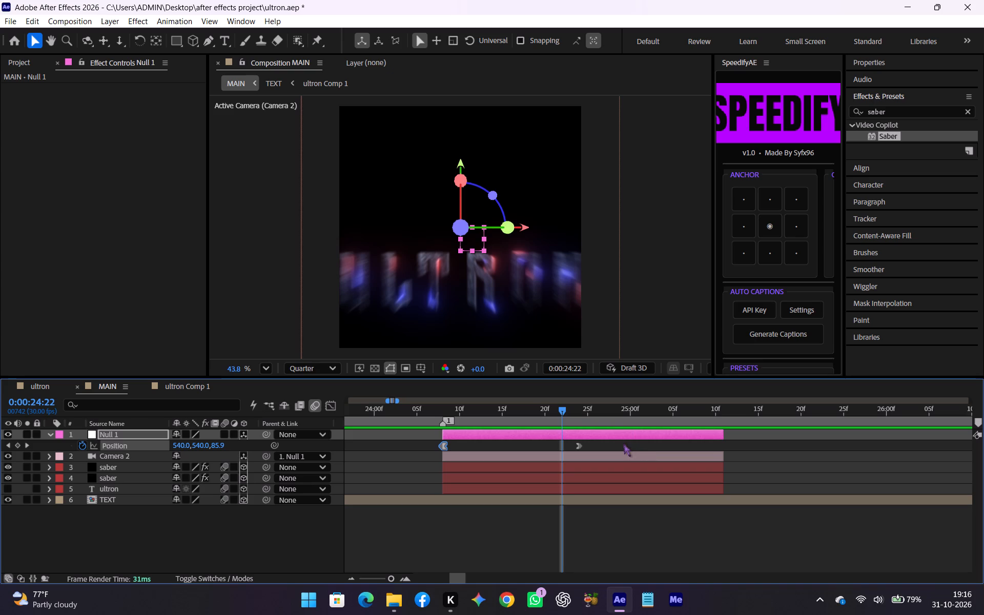
Reshape Null 1's Position speed graph by lengthening the last keyframe's incoming influence so the speed peaks early, at about 0:00:24:11.
{"action": "left_click_drag", "start_coordinate": [603, 443], "coordinate": [427, 446]}
{"action": "left_click", "coordinate": [335, 406]}
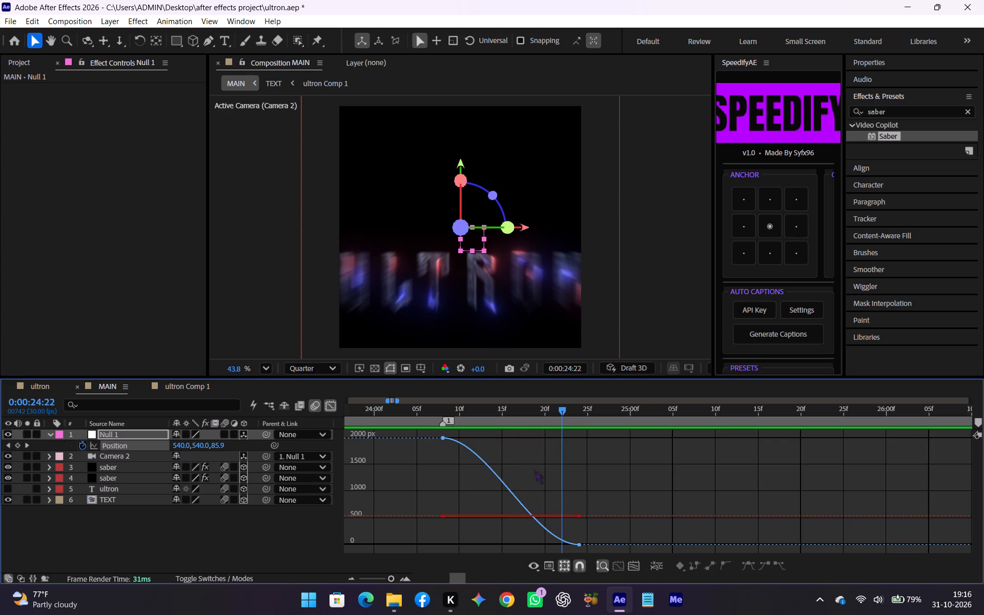
{"action": "left_click", "coordinate": [553, 564]}
{"action": "left_click", "coordinate": [613, 446]}
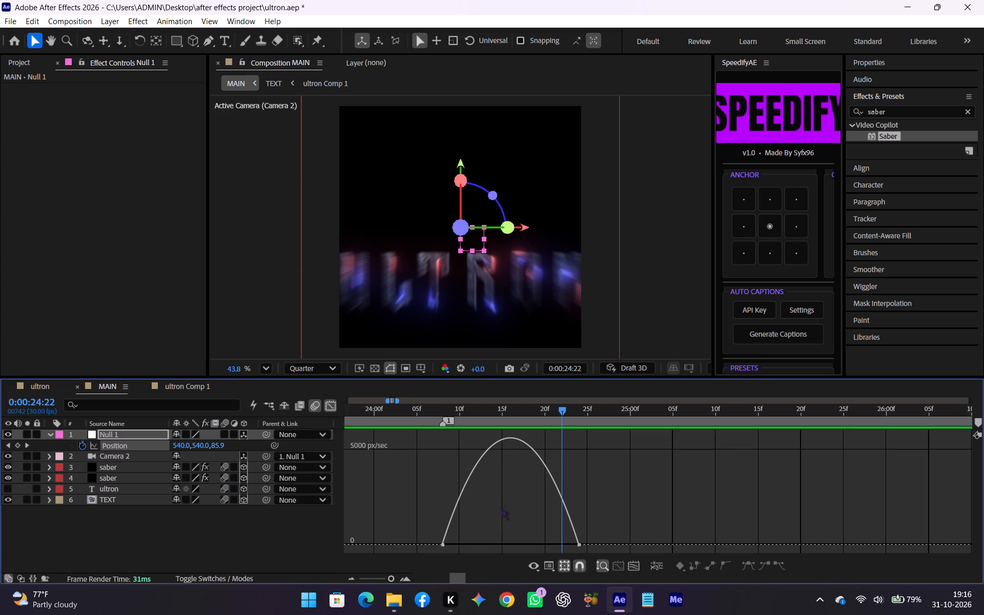
{"action": "left_click_drag", "start_coordinate": [414, 524], "coordinate": [469, 536]}
{"action": "left_click_drag", "start_coordinate": [413, 527], "coordinate": [476, 567]}
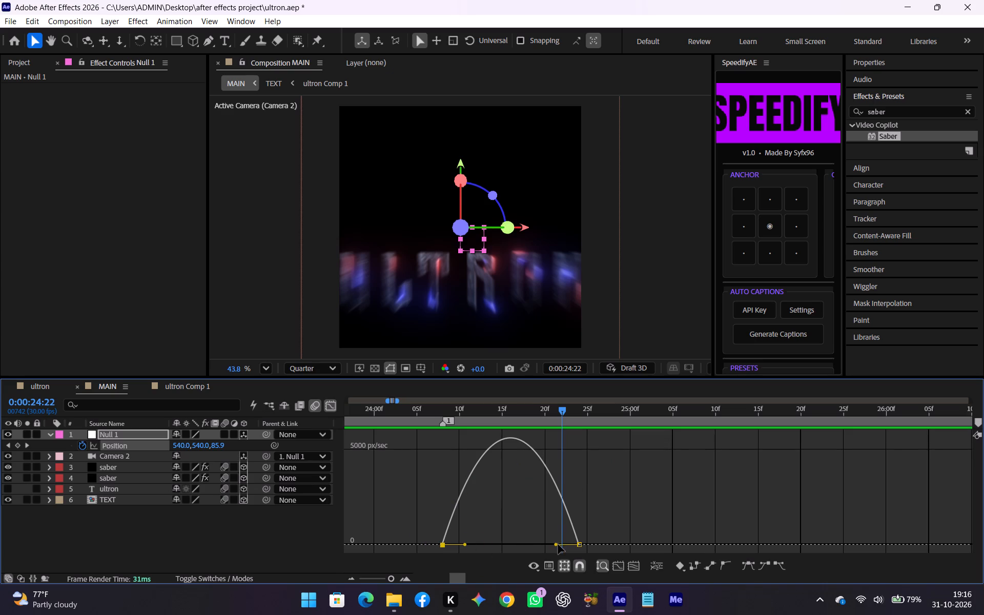
{"action": "left_click_drag", "start_coordinate": [556, 545], "coordinate": [483, 544]}
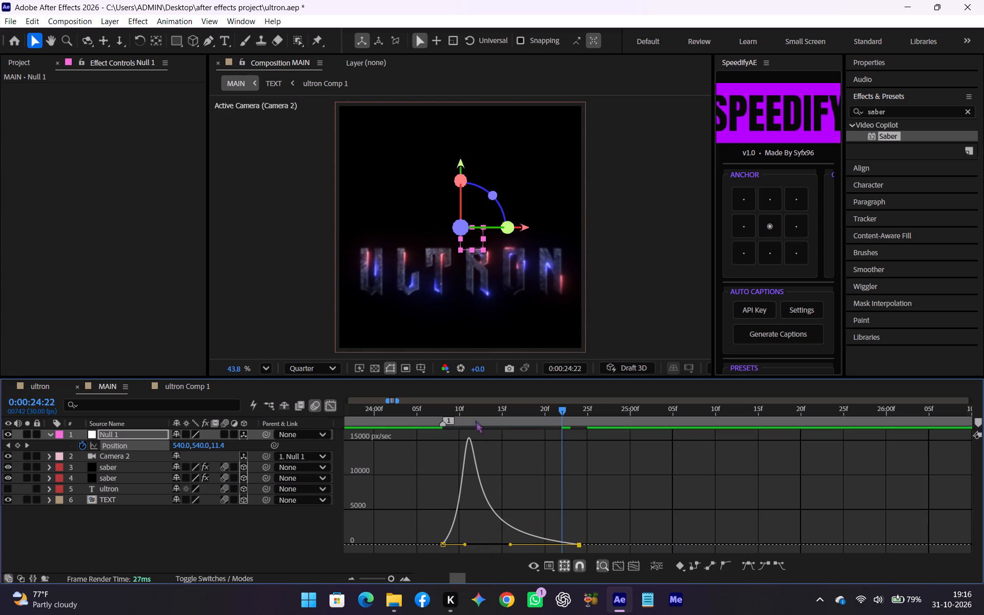
Preview the reshaped camera move by scrubbing and replaying its start, and leave the Graph Editor with nothing selected.
{"action": "left_click_drag", "start_coordinate": [475, 412], "coordinate": [468, 434]}
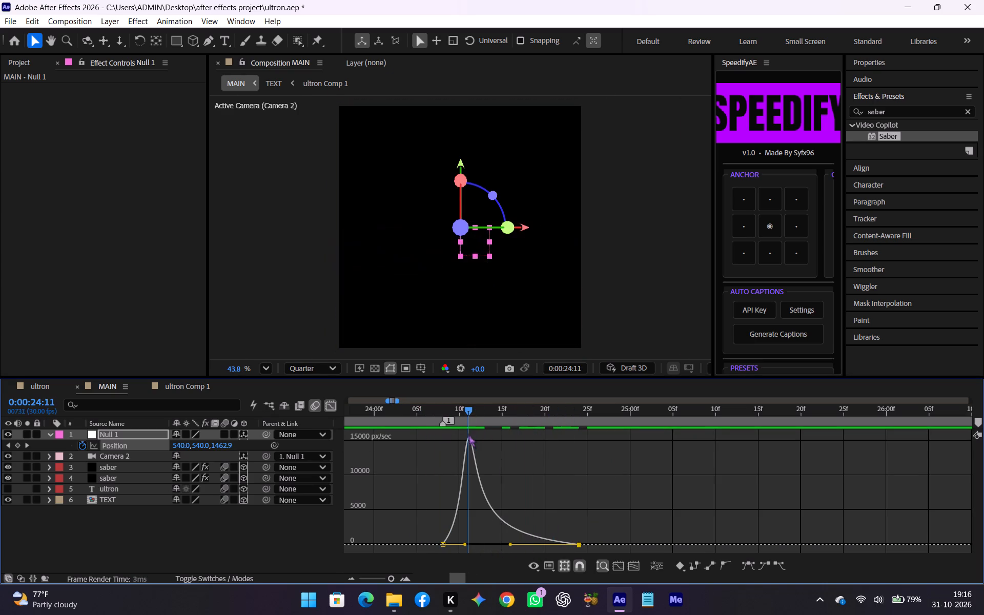
{"action": "left_click_drag", "start_coordinate": [468, 434], "coordinate": [442, 436]}
{"action": "key", "text": "space"}
{"action": "left_click_drag", "start_coordinate": [488, 413], "coordinate": [410, 419]}
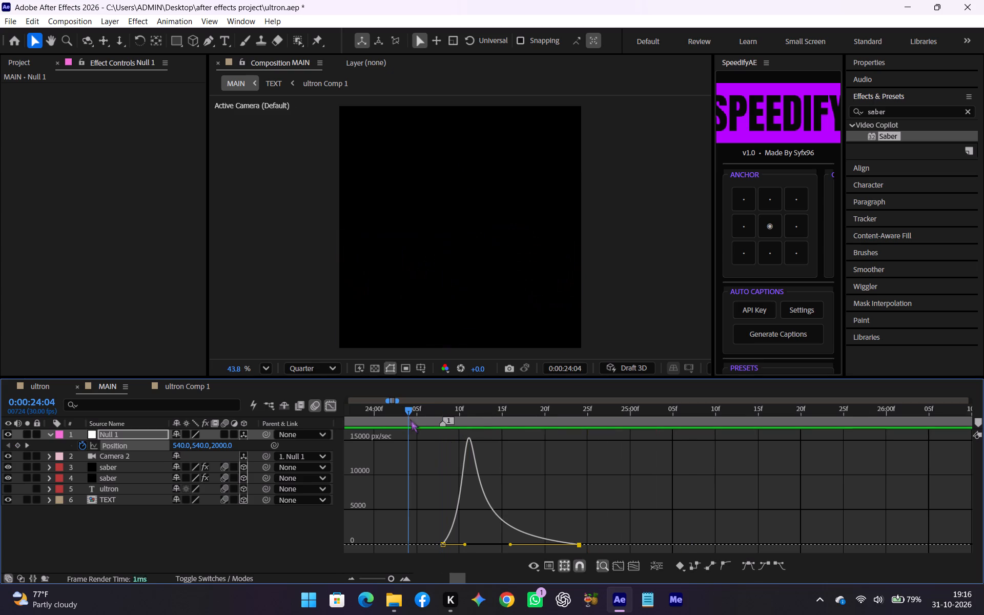
{"action": "key", "text": "space"}
{"action": "left_click_drag", "start_coordinate": [487, 408], "coordinate": [392, 433]}
{"action": "key", "text": "space"}
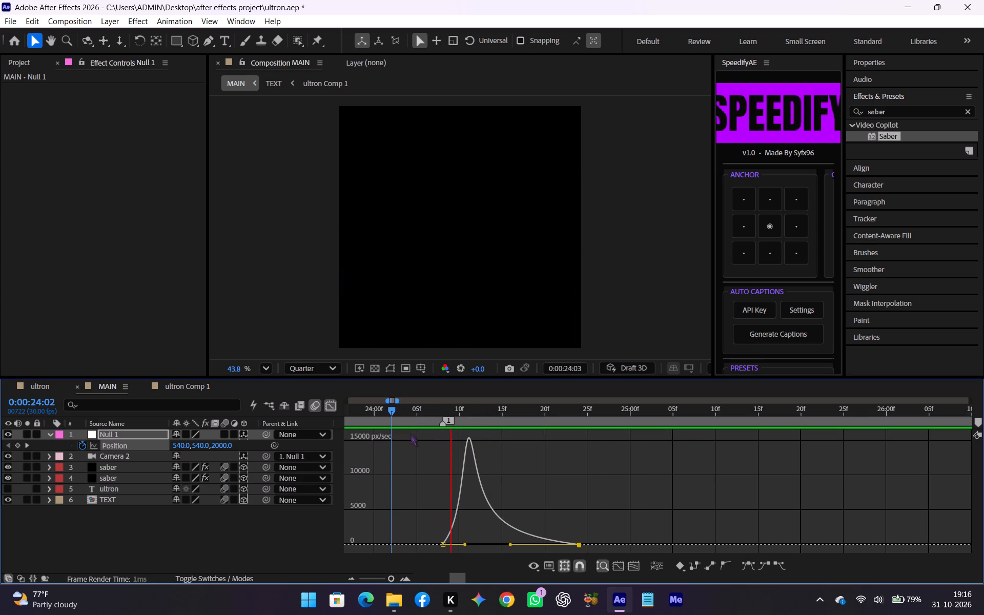
{"action": "left_click_drag", "start_coordinate": [488, 413], "coordinate": [381, 436]}
{"action": "key", "text": "space"}
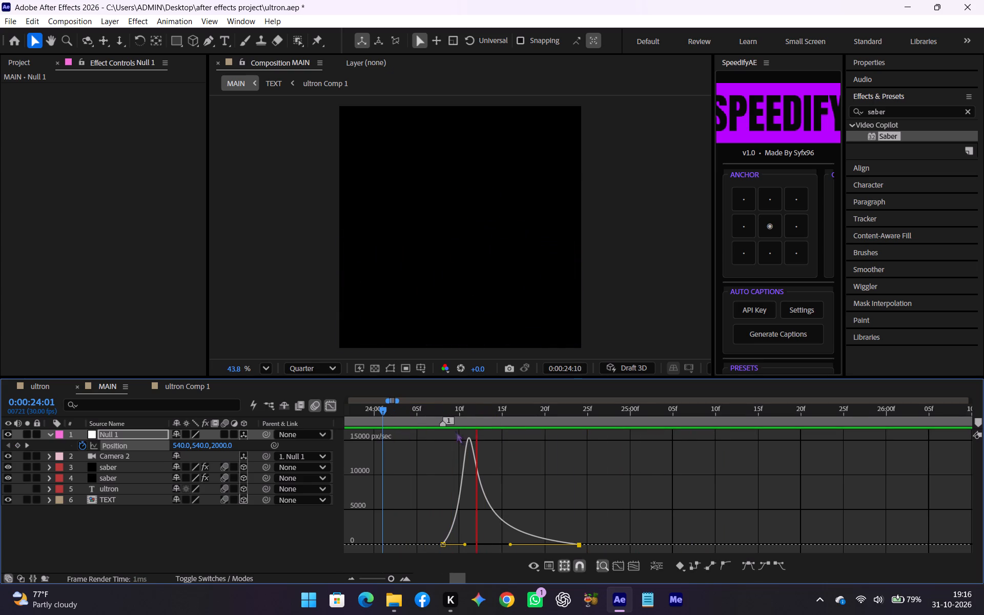
{"action": "left_click_drag", "start_coordinate": [486, 413], "coordinate": [443, 426]}
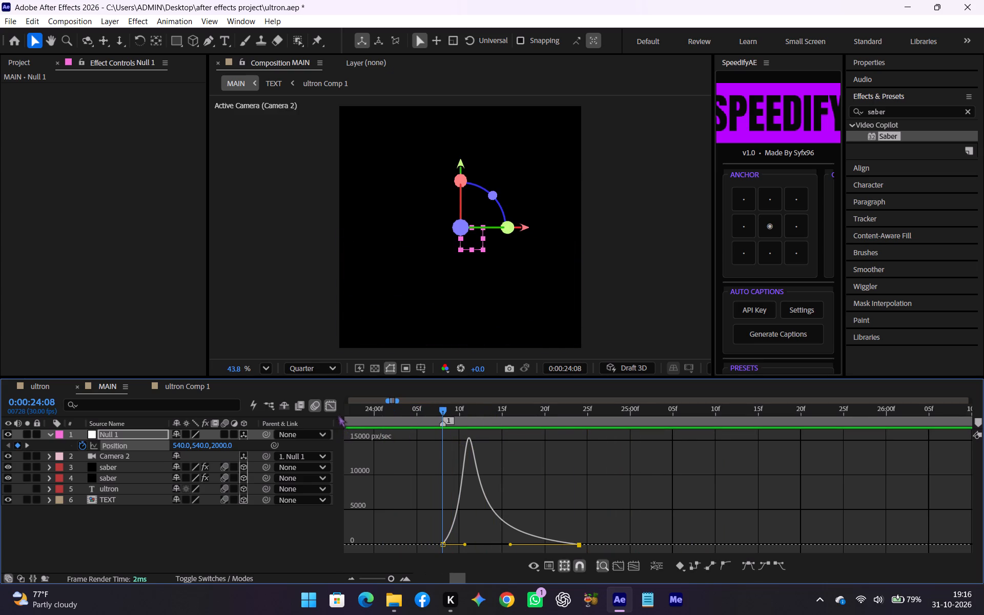
{"action": "left_click", "coordinate": [332, 406]}
{"action": "left_click", "coordinate": [517, 527]}
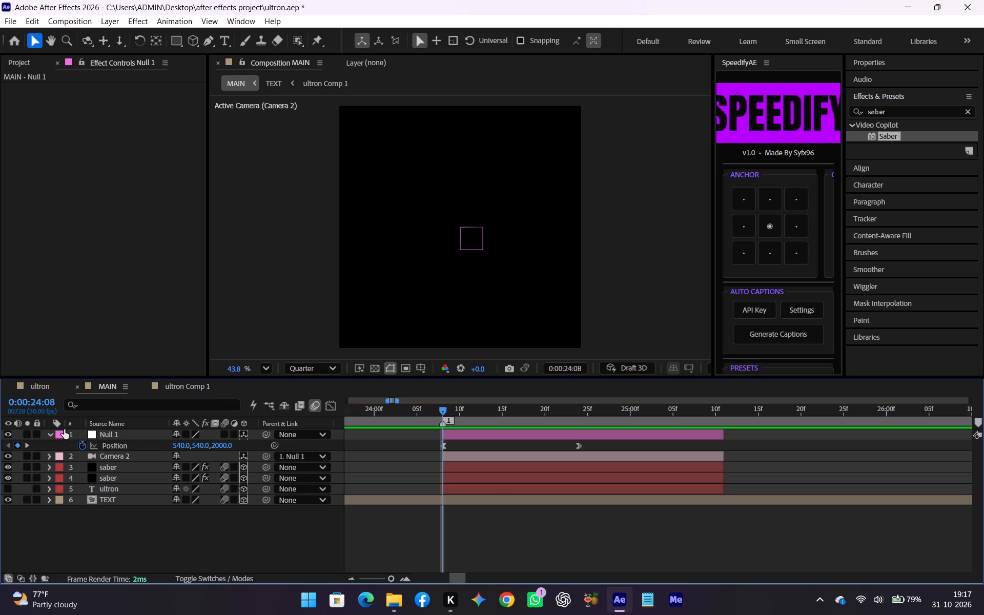
Collapse Null 1's properties and add a second null object above it in MAIN.
{"action": "left_click", "coordinate": [51, 430]}
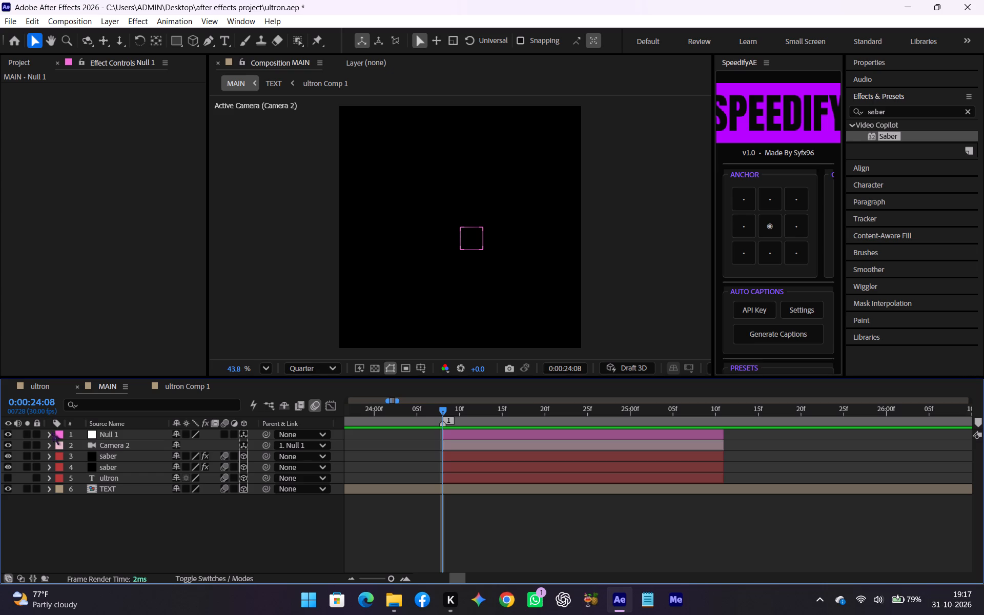
{"action": "left_click", "coordinate": [452, 432]}
{"action": "right_click", "coordinate": [247, 223]}
{"action": "left_click", "coordinate": [304, 236]}
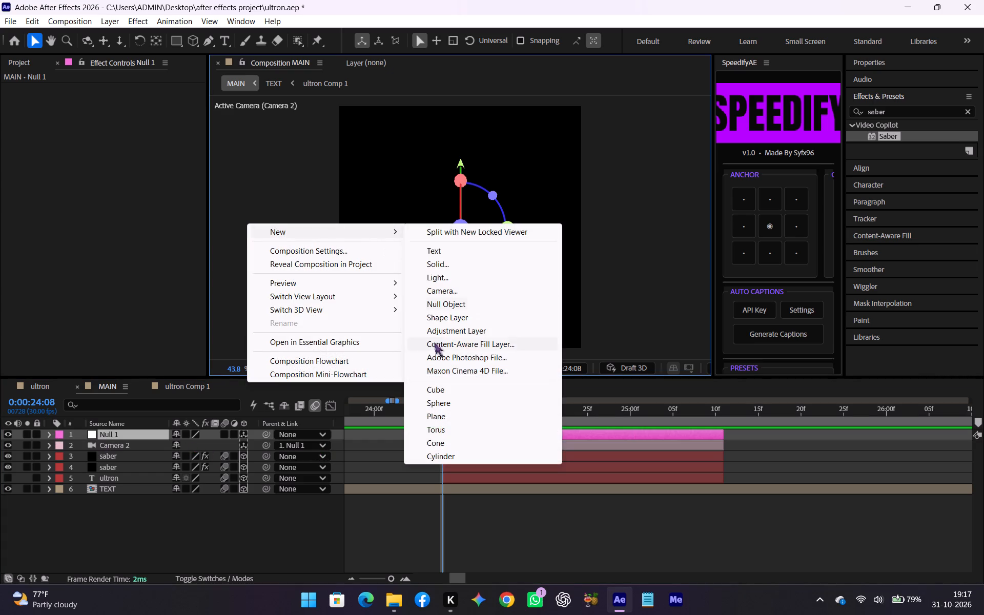
{"action": "left_click", "coordinate": [452, 304]}
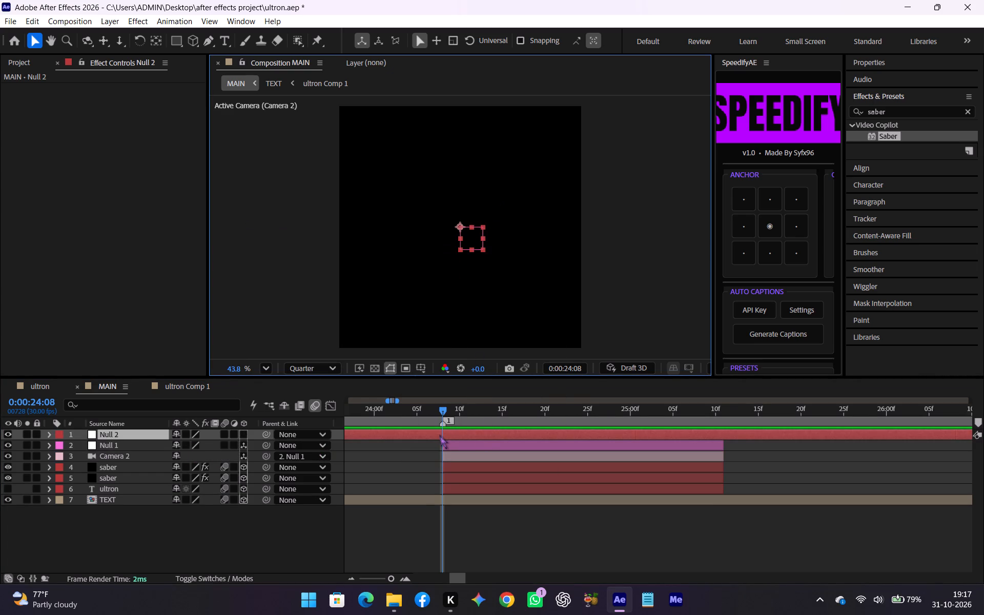
Trim Null 2 to run from 0:00:24:08 to 0:00:25:11 by splitting it at both times and deleting the outer pieces.
{"action": "left_click", "coordinate": [439, 435]}
{"action": "key", "text": "ctrl+shift+d"}
{"action": "left_click", "coordinate": [425, 446]}
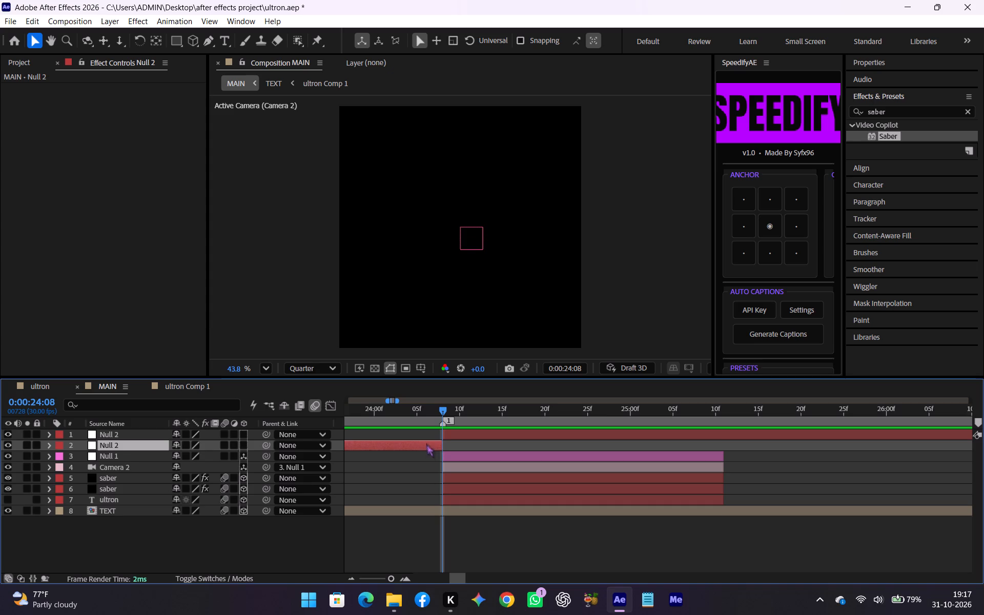
{"action": "key", "text": "BackSpace"}
{"action": "left_click_drag", "start_coordinate": [645, 404], "coordinate": [723, 411]}
{"action": "left_click", "coordinate": [725, 434]}
{"action": "key", "text": "ctrl+shift+d"}
{"action": "left_click", "coordinate": [735, 436]}
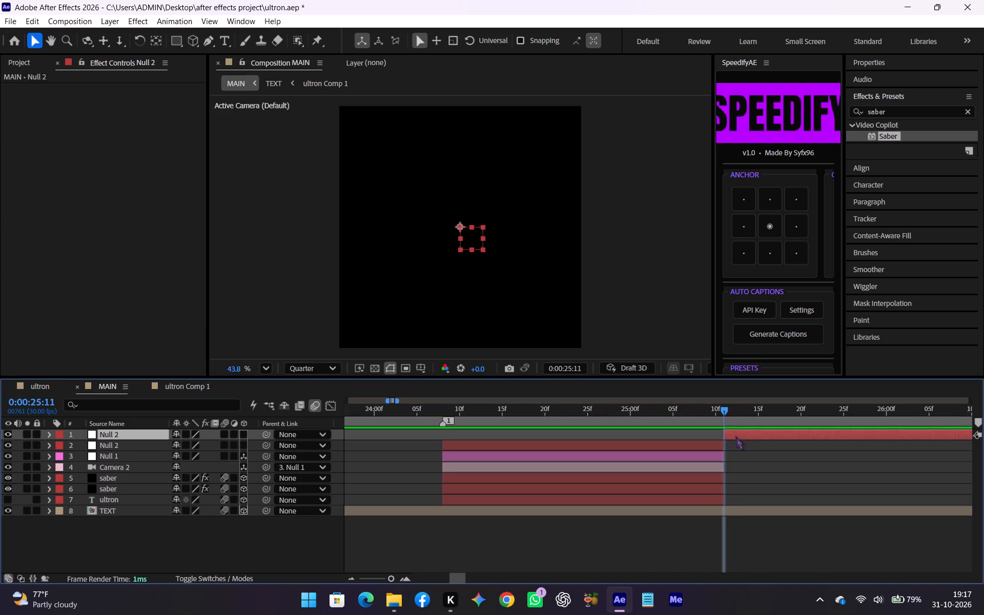
{"action": "key", "text": "BackSpace"}
Make Null 2 a 3D layer and parent Null 1 to it.
{"action": "left_click_drag", "start_coordinate": [551, 415], "coordinate": [442, 417]}
{"action": "left_click", "coordinate": [449, 427]}
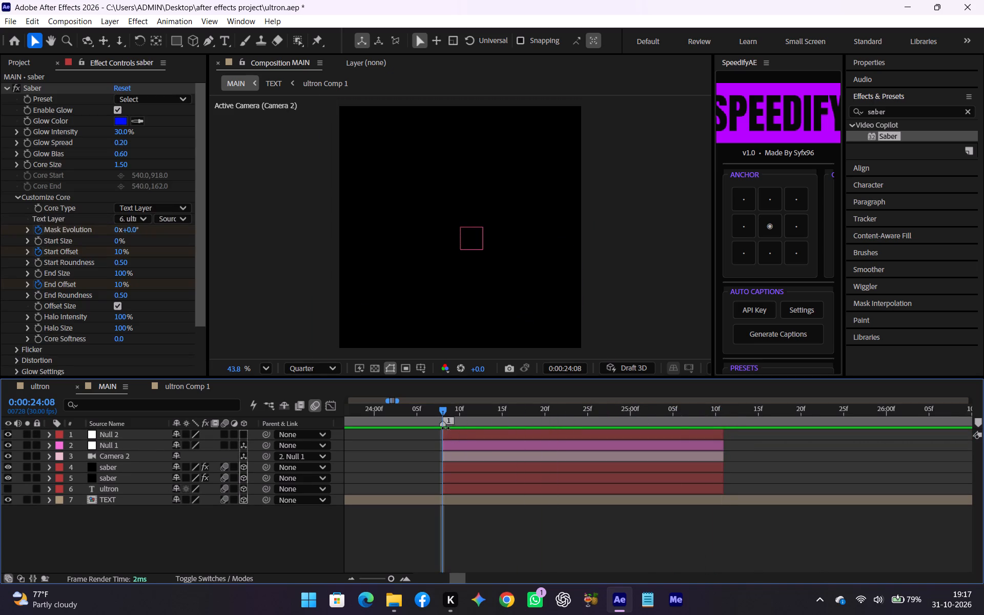
{"action": "left_click", "coordinate": [456, 438]}
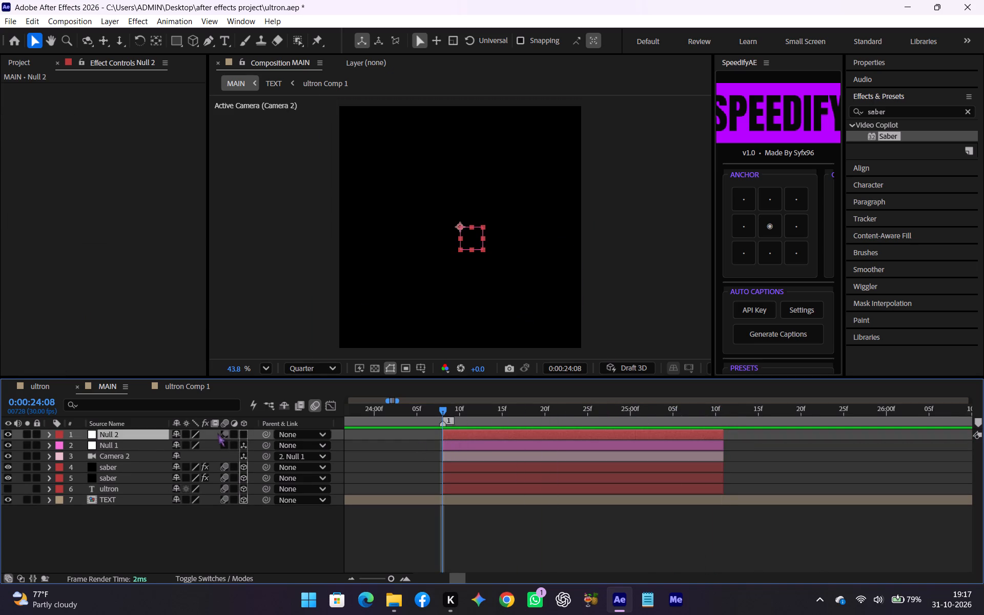
{"action": "left_click", "coordinate": [247, 433]}
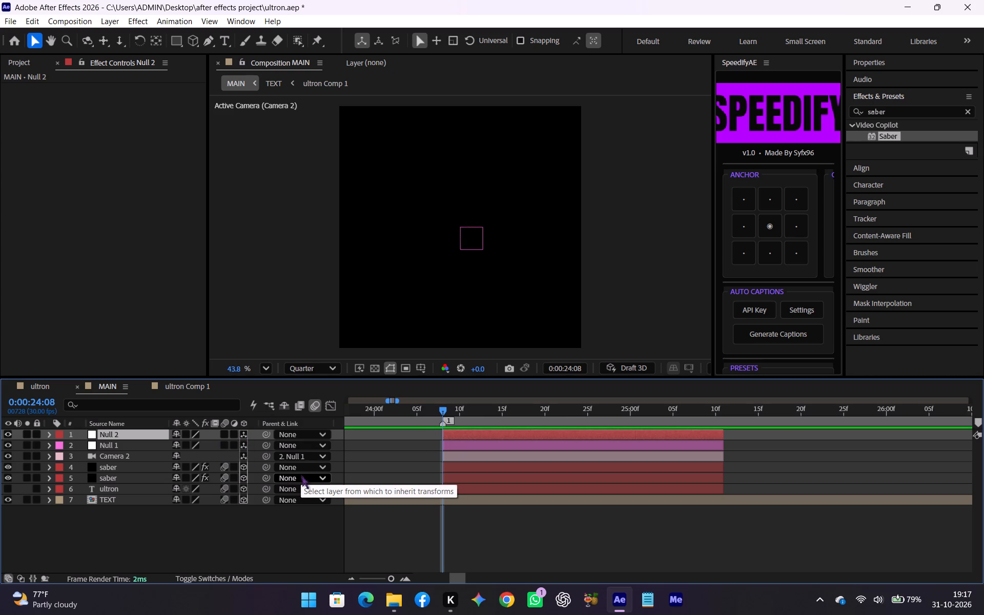
{"action": "left_click", "coordinate": [244, 437]}
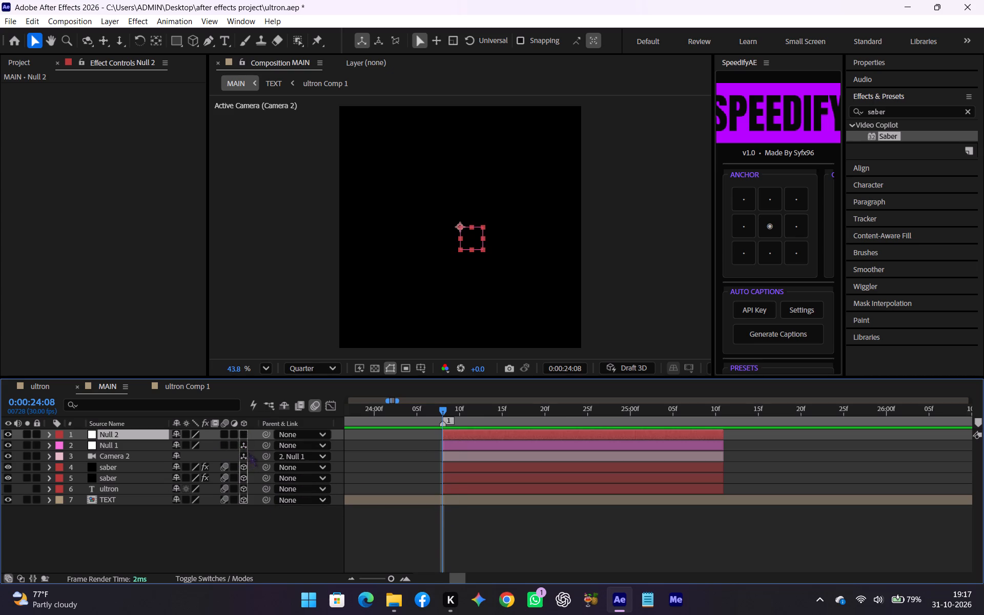
{"action": "left_click", "coordinate": [245, 436]}
{"action": "left_click_drag", "start_coordinate": [264, 447], "coordinate": [147, 438]}
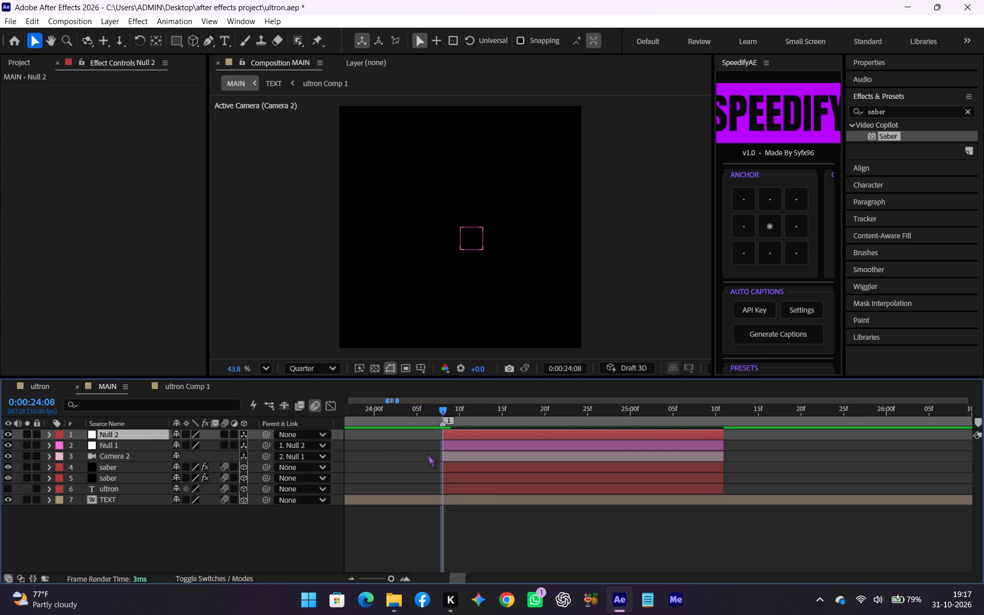
Add a Position keyframe to Null 2 at 0:00:24:08.
{"action": "key", "text": "p"}
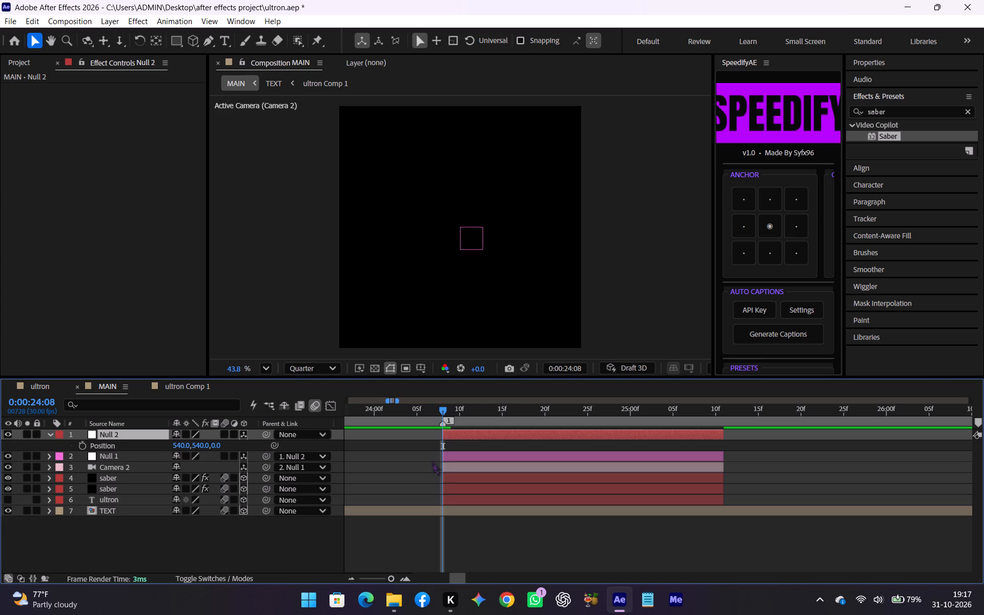
{"action": "left_click", "coordinate": [78, 443]}
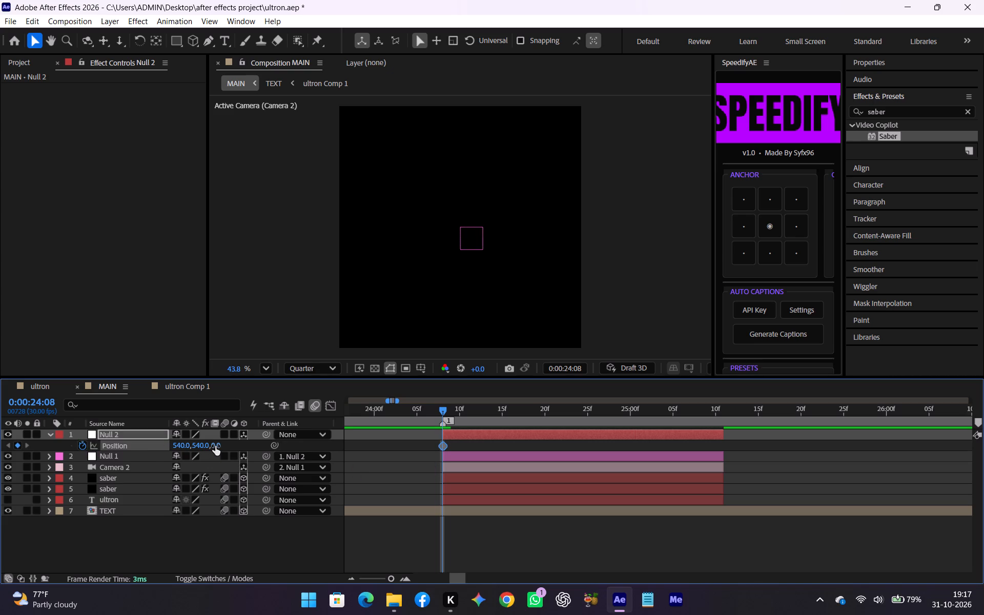
Add a Position keyframe to Null 2 at 0:00:25:11 with its Z value set to -277.
{"action": "left_click_drag", "start_coordinate": [640, 413], "coordinate": [716, 408]}
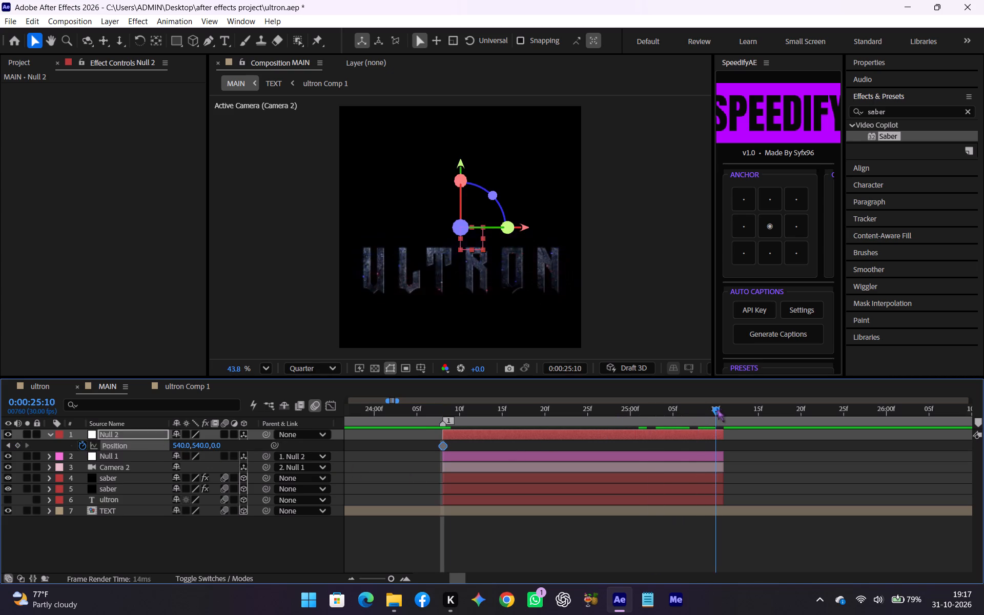
{"action": "left_click_drag", "start_coordinate": [716, 408], "coordinate": [725, 408]}
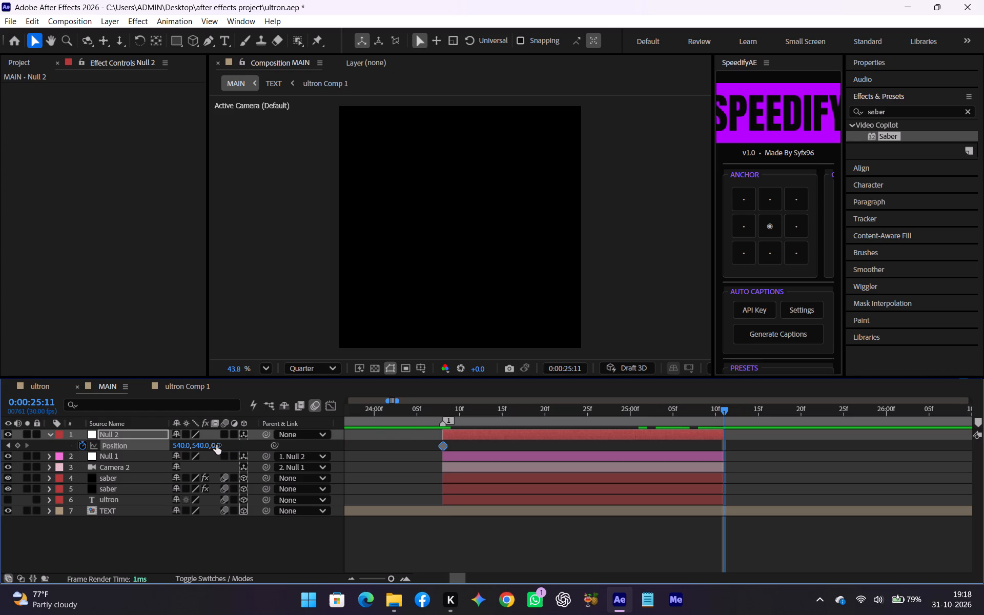
{"action": "left_click_drag", "start_coordinate": [216, 445], "coordinate": [191, 449]}
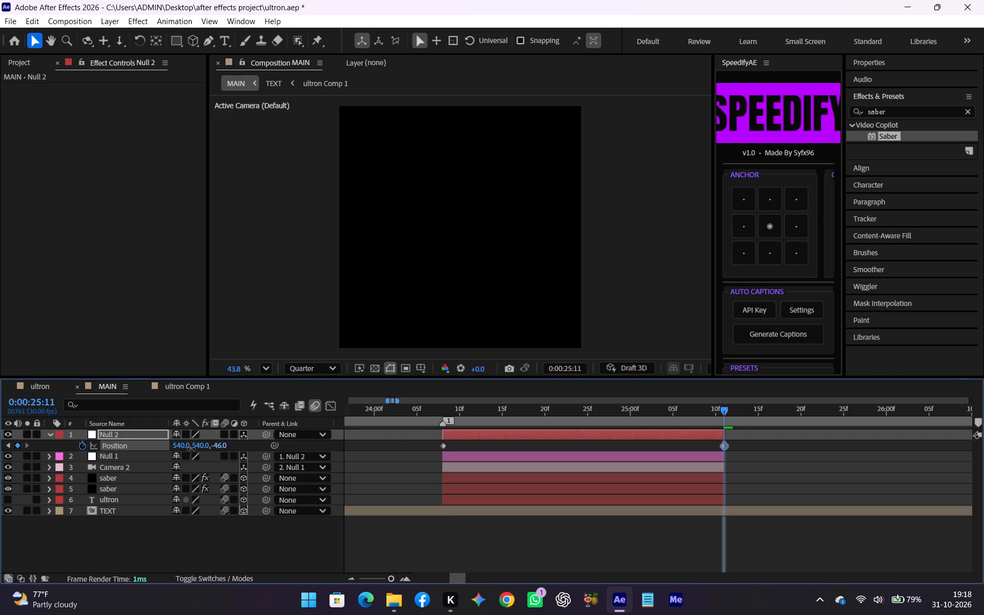
{"action": "left_click_drag", "start_coordinate": [191, 449], "coordinate": [134, 457]}
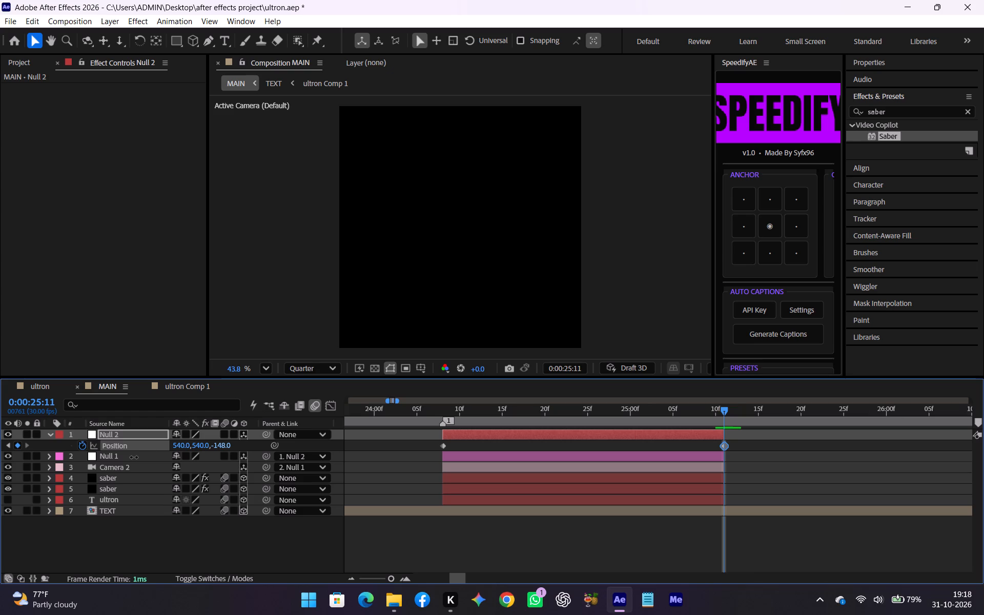
{"action": "left_click_drag", "start_coordinate": [134, 457], "coordinate": [130, 457]}
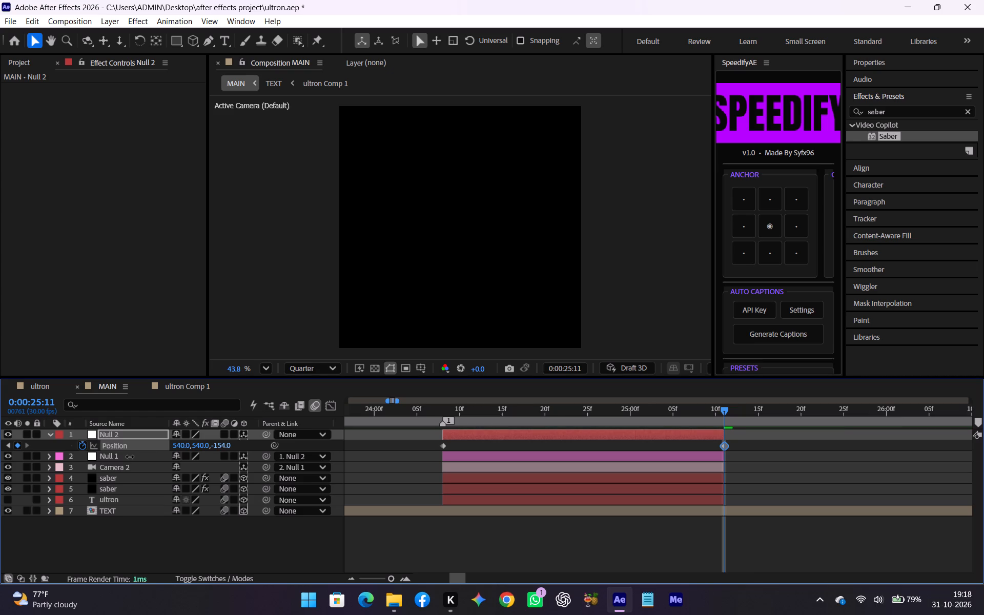
{"action": "left_click_drag", "start_coordinate": [130, 457], "coordinate": [78, 458]}
{"action": "left_click_drag", "start_coordinate": [78, 458], "coordinate": [53, 459]}
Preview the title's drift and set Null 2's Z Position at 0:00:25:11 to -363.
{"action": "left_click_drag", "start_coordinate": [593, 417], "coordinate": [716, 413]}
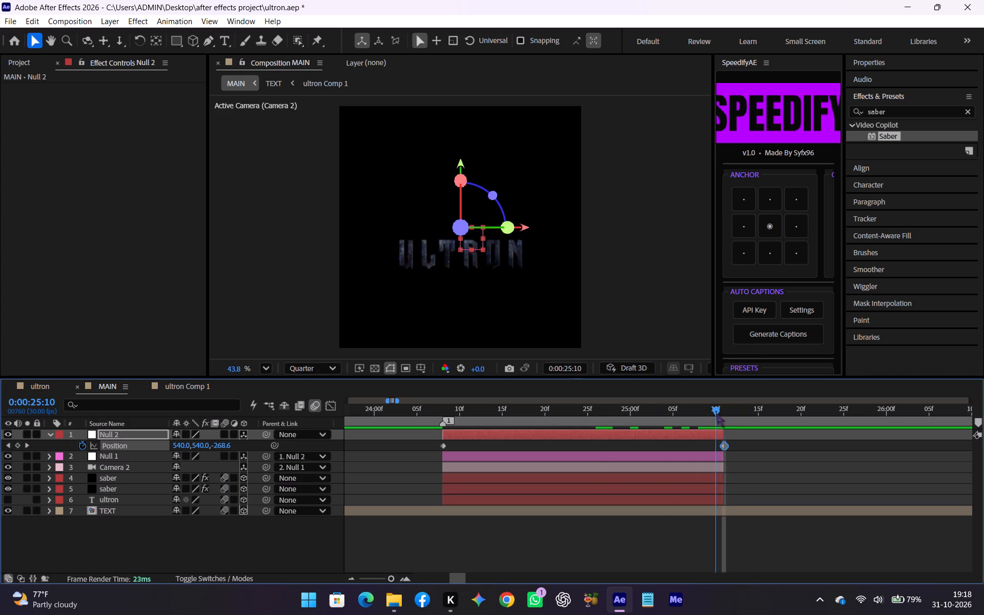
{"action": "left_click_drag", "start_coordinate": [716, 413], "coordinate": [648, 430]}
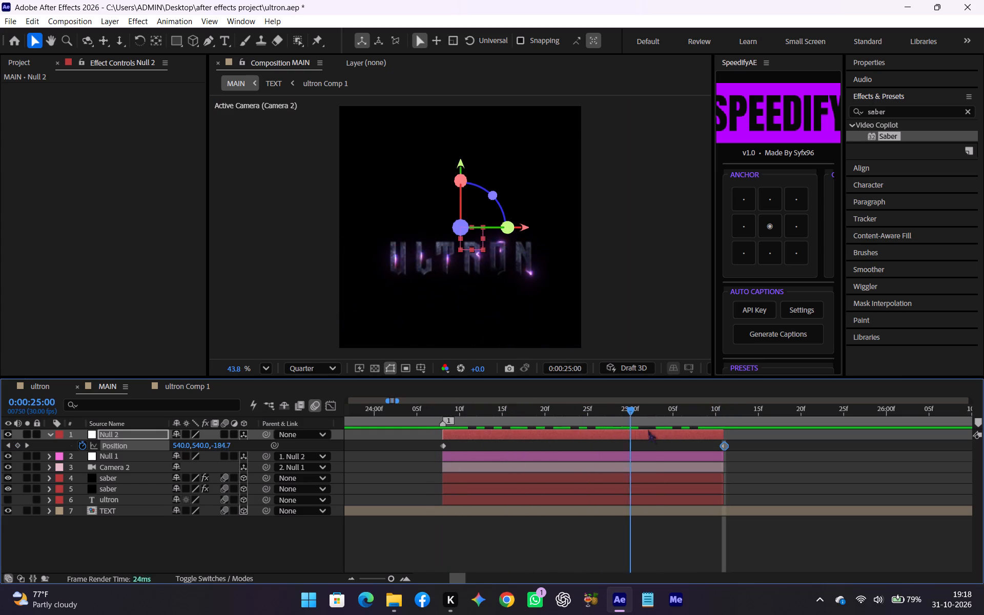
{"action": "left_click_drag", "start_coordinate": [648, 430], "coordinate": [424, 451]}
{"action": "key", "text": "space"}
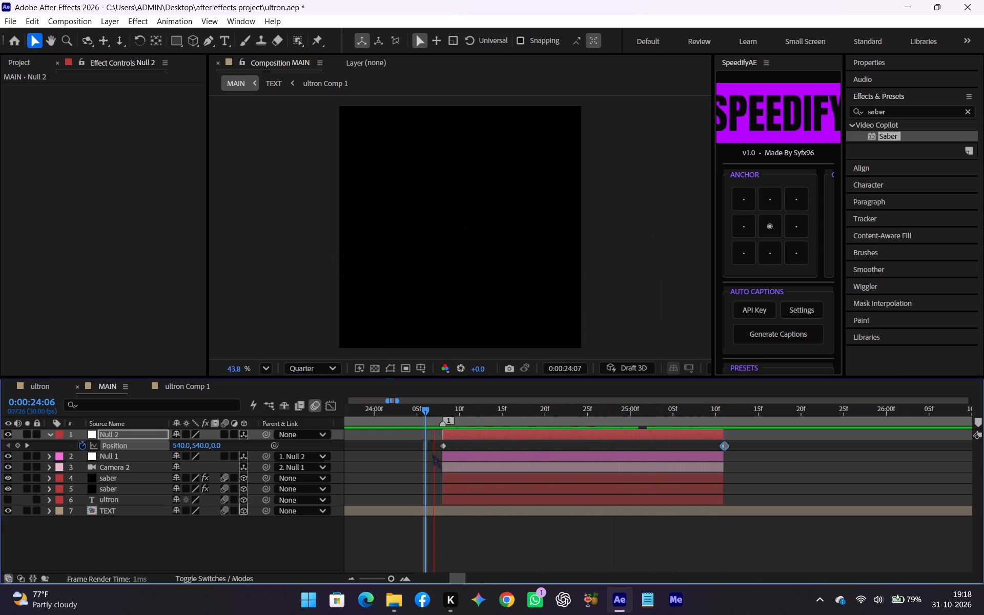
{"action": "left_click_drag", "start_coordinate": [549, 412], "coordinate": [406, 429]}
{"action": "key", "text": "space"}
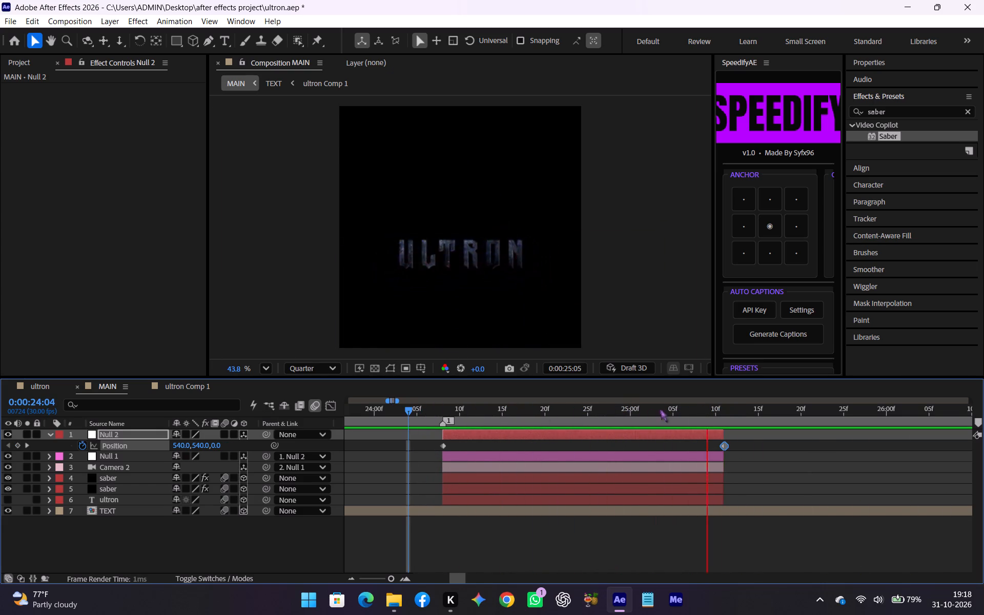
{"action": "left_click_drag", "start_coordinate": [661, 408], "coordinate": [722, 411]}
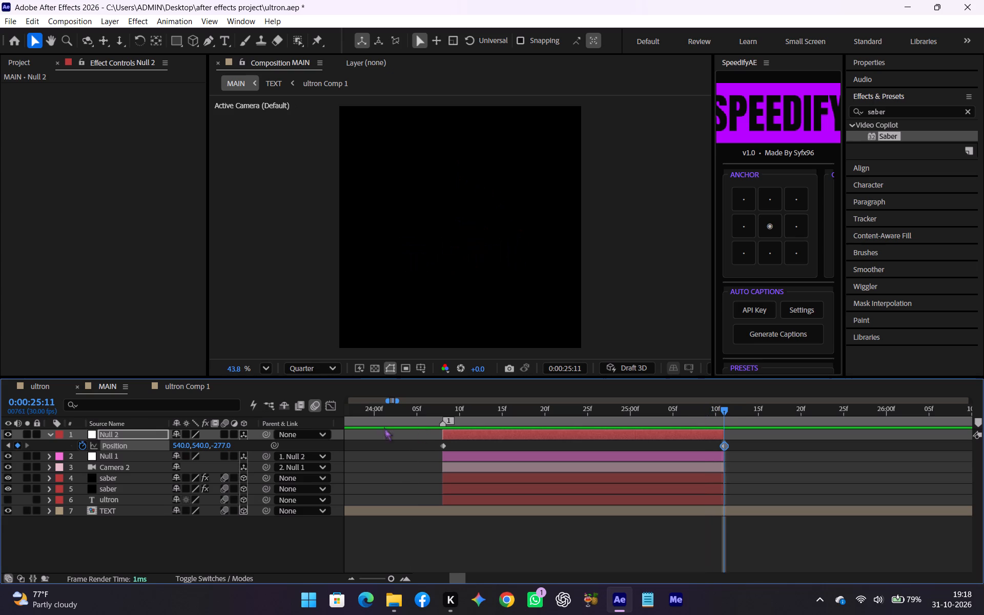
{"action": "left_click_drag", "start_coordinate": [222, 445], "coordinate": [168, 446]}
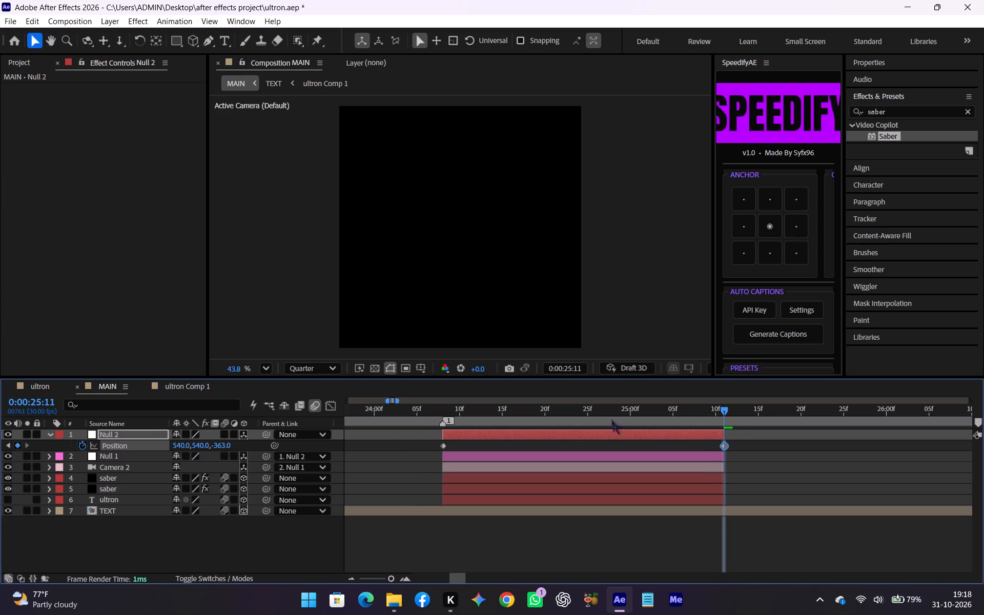
Move Null 2's end Position keyframe to 0:00:25:10, set its Z value to -320, and return the keyframe to 0:00:25:11.
{"action": "left_click_drag", "start_coordinate": [690, 415], "coordinate": [726, 412]}
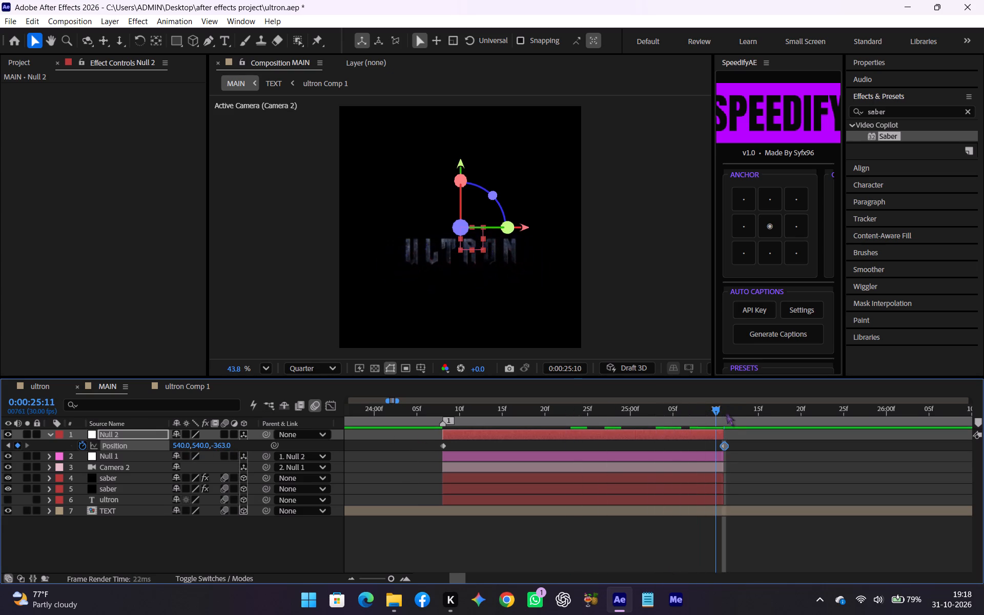
{"action": "left_click_drag", "start_coordinate": [726, 412], "coordinate": [716, 419]}
{"action": "left_click_drag", "start_coordinate": [722, 447], "coordinate": [712, 447]}
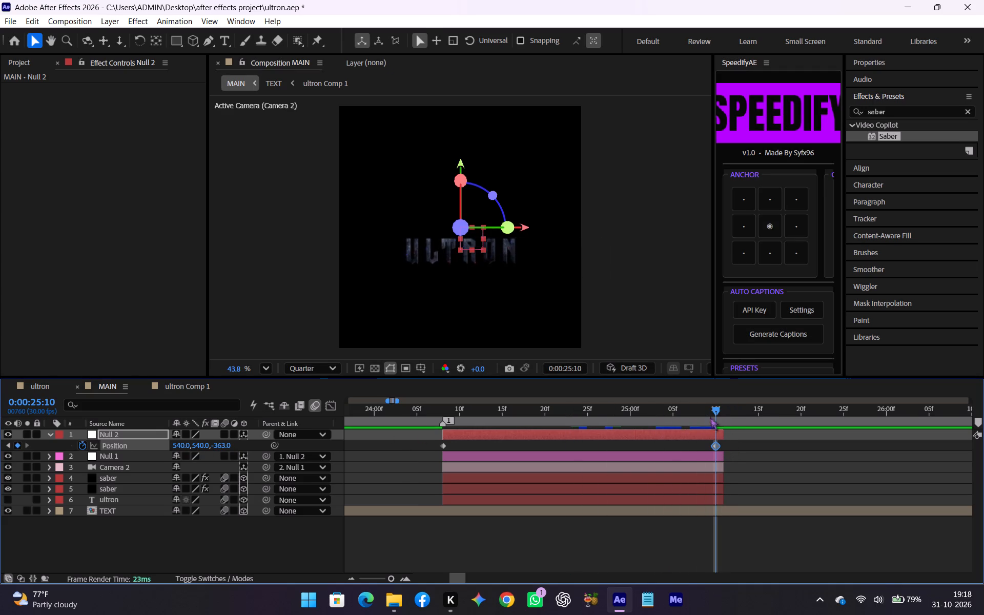
{"action": "left_click", "coordinate": [710, 414]}
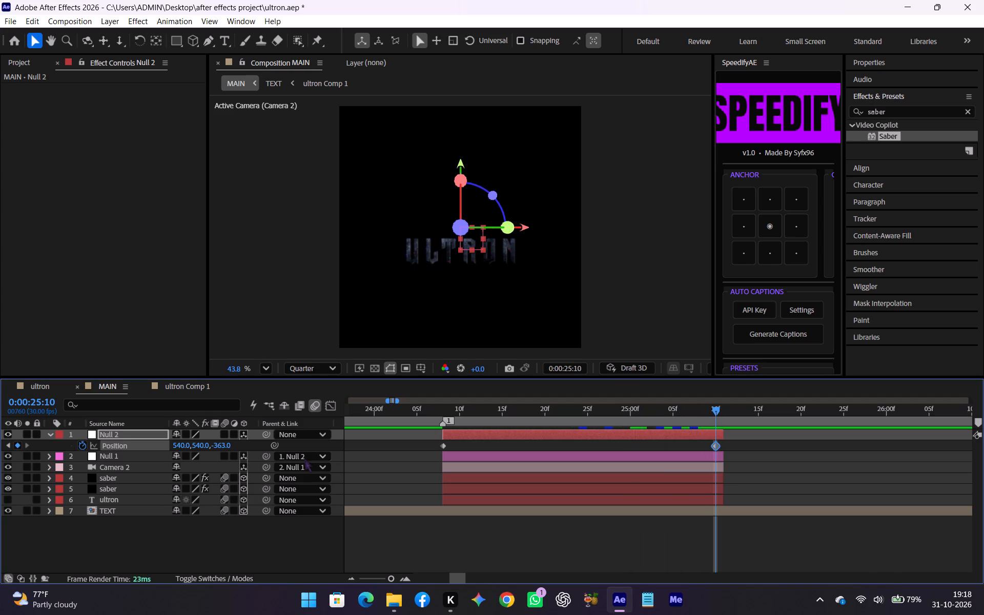
{"action": "left_click_drag", "start_coordinate": [221, 446], "coordinate": [52, 452]}
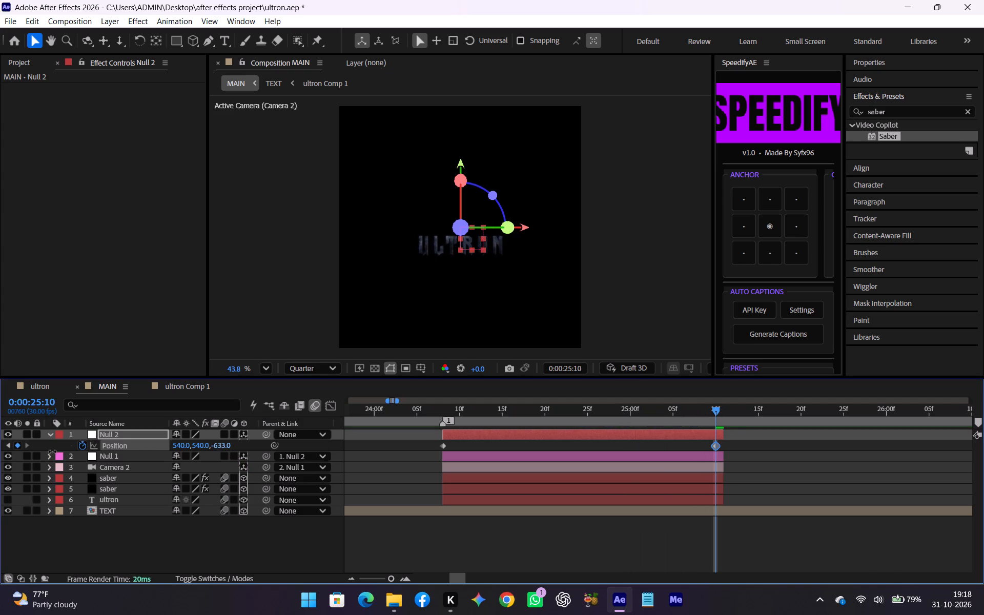
{"action": "left_click_drag", "start_coordinate": [52, 452], "coordinate": [219, 455]}
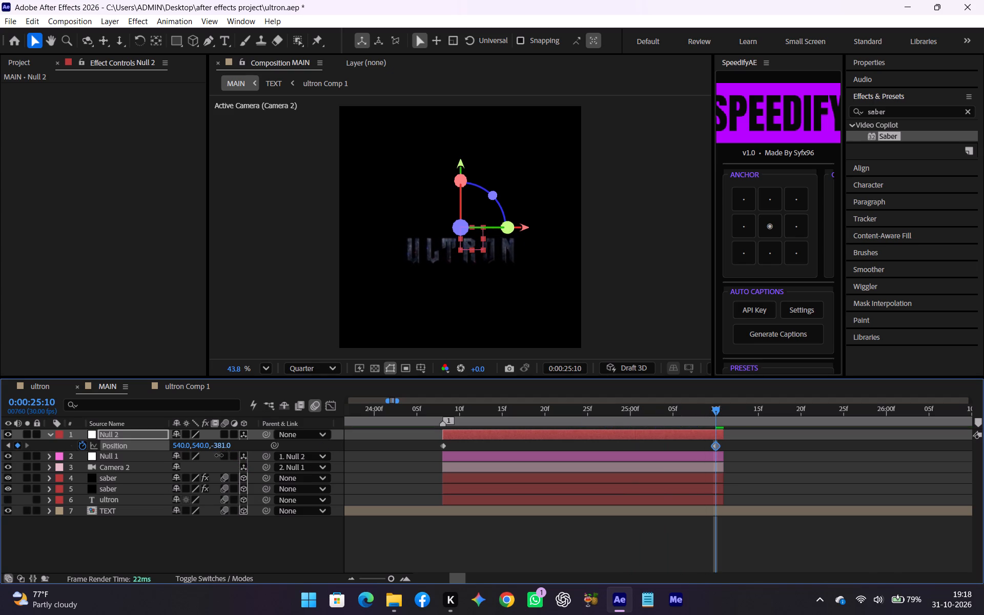
{"action": "left_click_drag", "start_coordinate": [219, 455], "coordinate": [254, 455]}
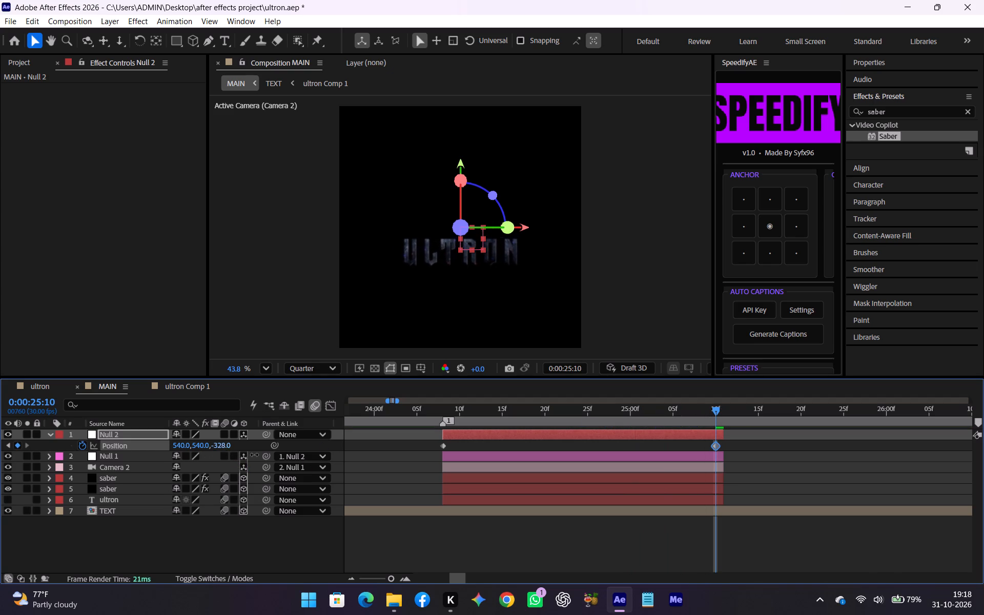
{"action": "left_click_drag", "start_coordinate": [254, 455], "coordinate": [258, 455]}
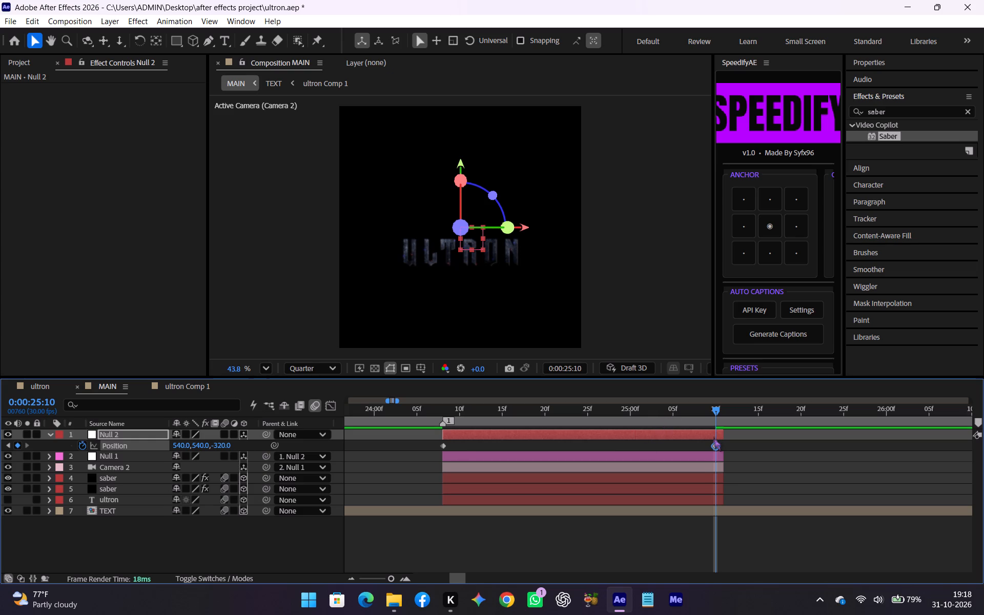
{"action": "left_click_drag", "start_coordinate": [715, 443], "coordinate": [722, 444]}
Play back the ULTRON title animation several times from just before 0:00:24:08 to check the combined camera move and drift.
{"action": "left_click_drag", "start_coordinate": [714, 419], "coordinate": [461, 431]}
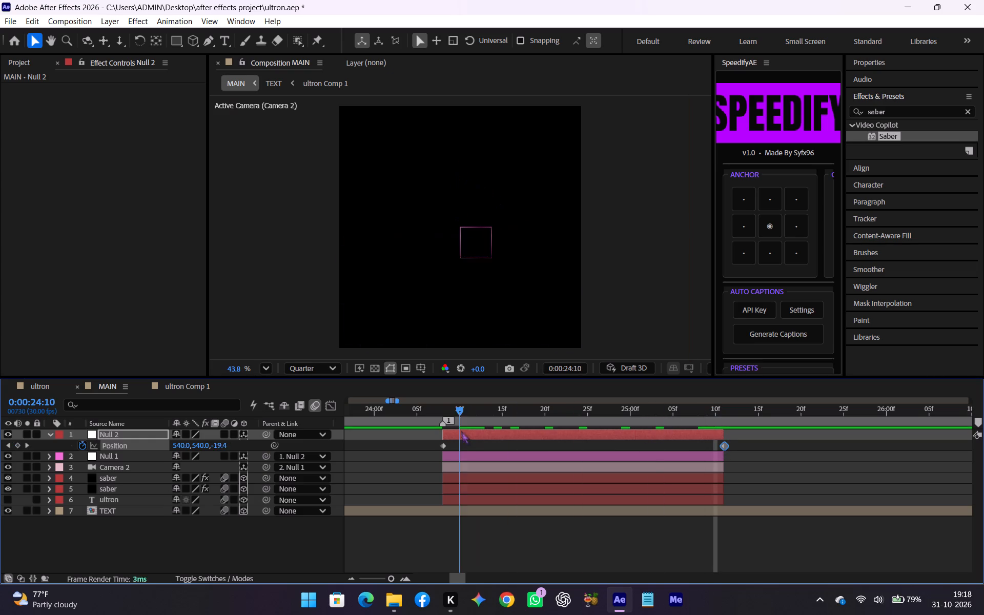
{"action": "left_click_drag", "start_coordinate": [461, 431], "coordinate": [385, 448]}
{"action": "key", "text": "space"}
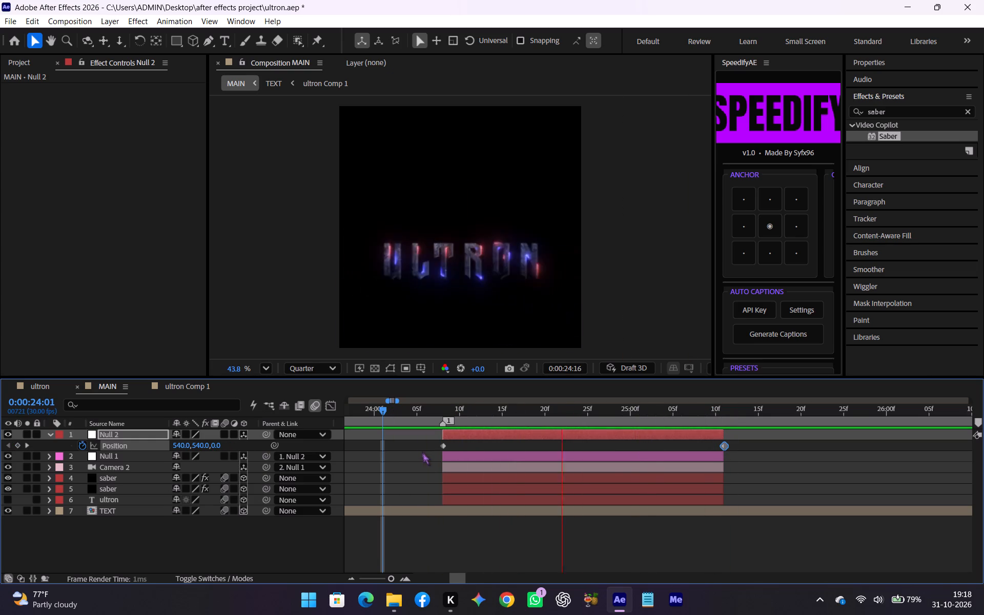
{"action": "left_click_drag", "start_coordinate": [544, 413], "coordinate": [410, 434]}
{"action": "key", "text": "space"}
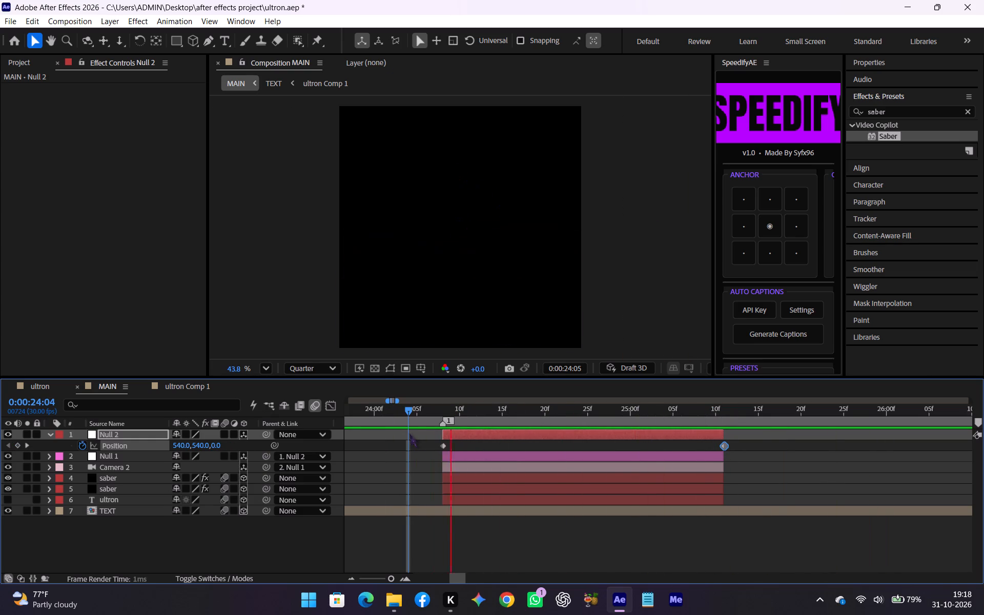
{"action": "left_click_drag", "start_coordinate": [522, 411], "coordinate": [388, 446]}
{"action": "key", "text": "space"}
{"action": "left_click_drag", "start_coordinate": [542, 414], "coordinate": [479, 422]}
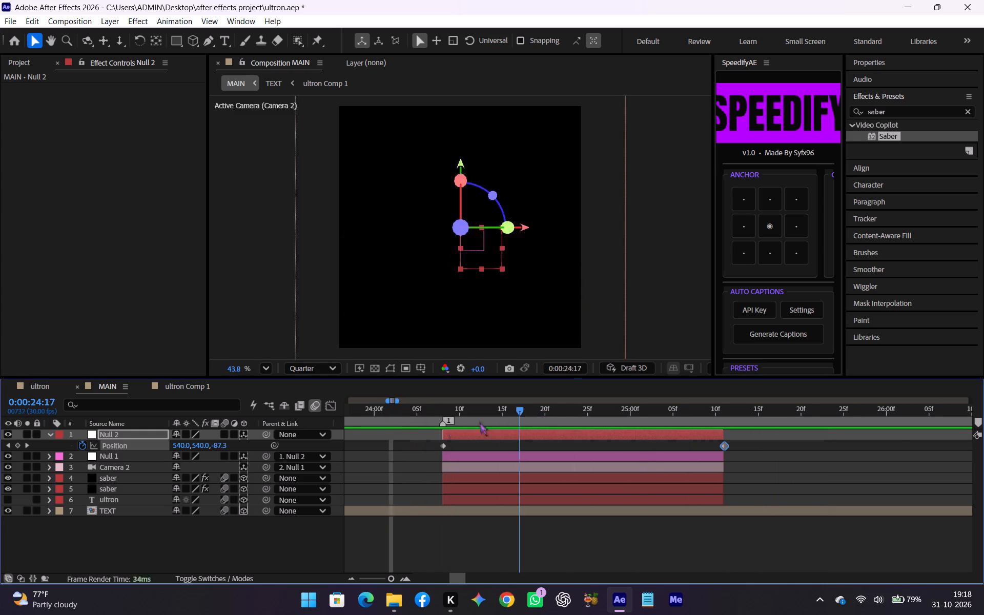
{"action": "left_click_drag", "start_coordinate": [479, 422], "coordinate": [336, 447]}
{"action": "key", "text": "space"}
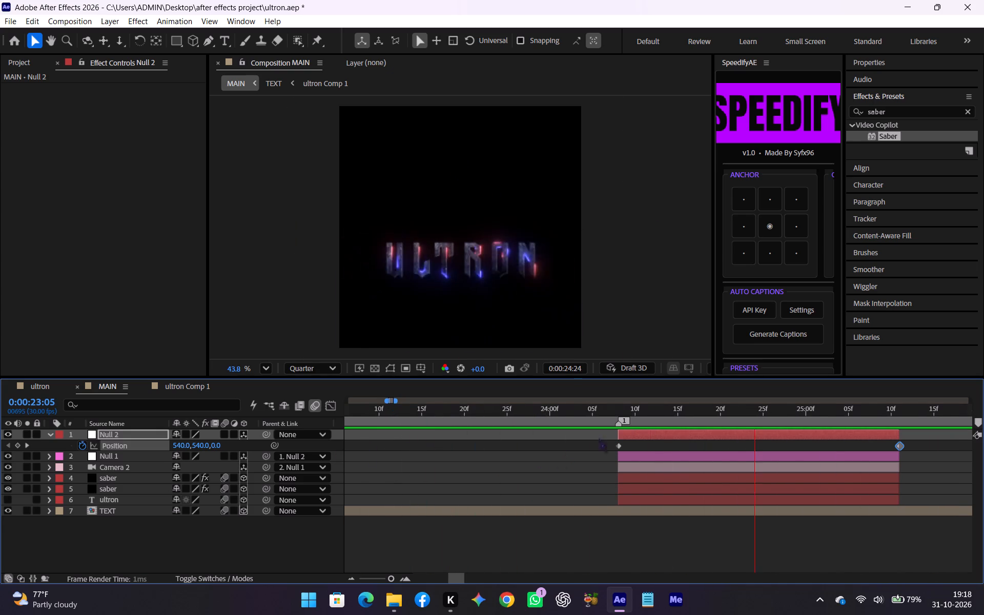
{"action": "left_click_drag", "start_coordinate": [667, 414], "coordinate": [432, 436]}
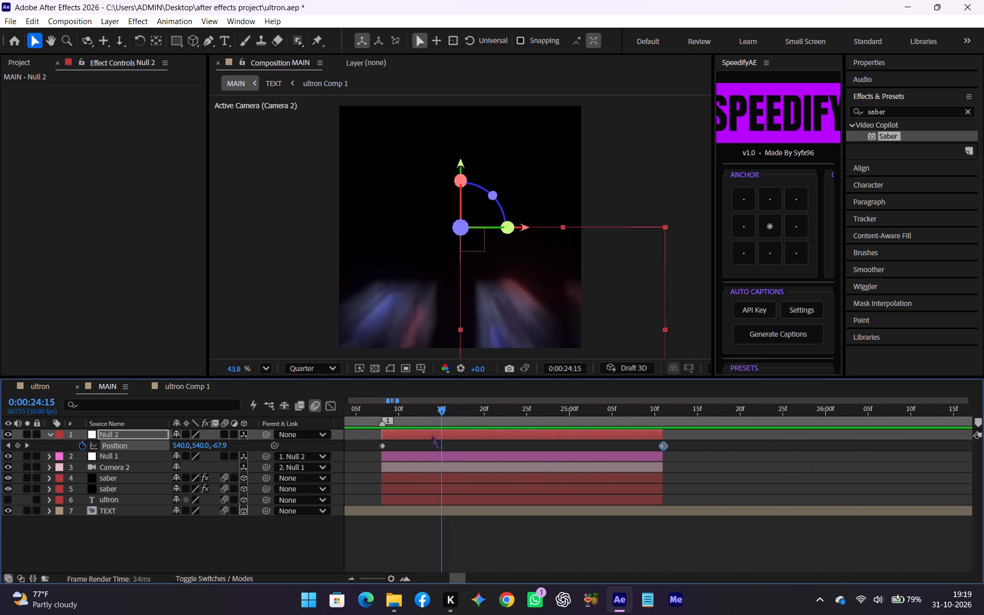
{"action": "left_click_drag", "start_coordinate": [432, 436], "coordinate": [384, 425]}
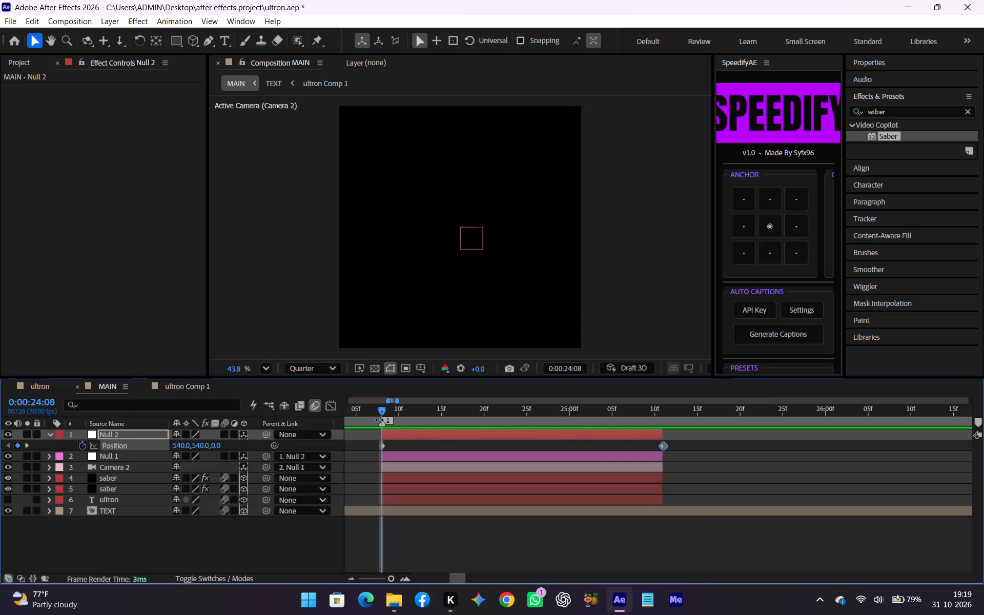
Check the ULTRON title in the ultron and ultron Comp 1 compositions around 0:00:24:08 and return to MAIN.
{"action": "left_click", "coordinate": [368, 449]}
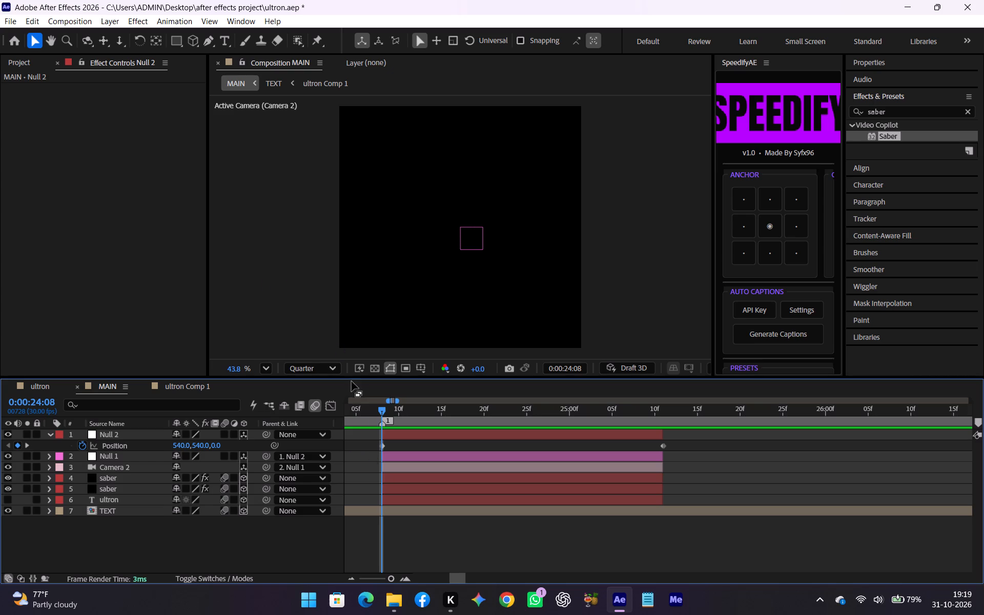
{"action": "double_click", "coordinate": [347, 577]}
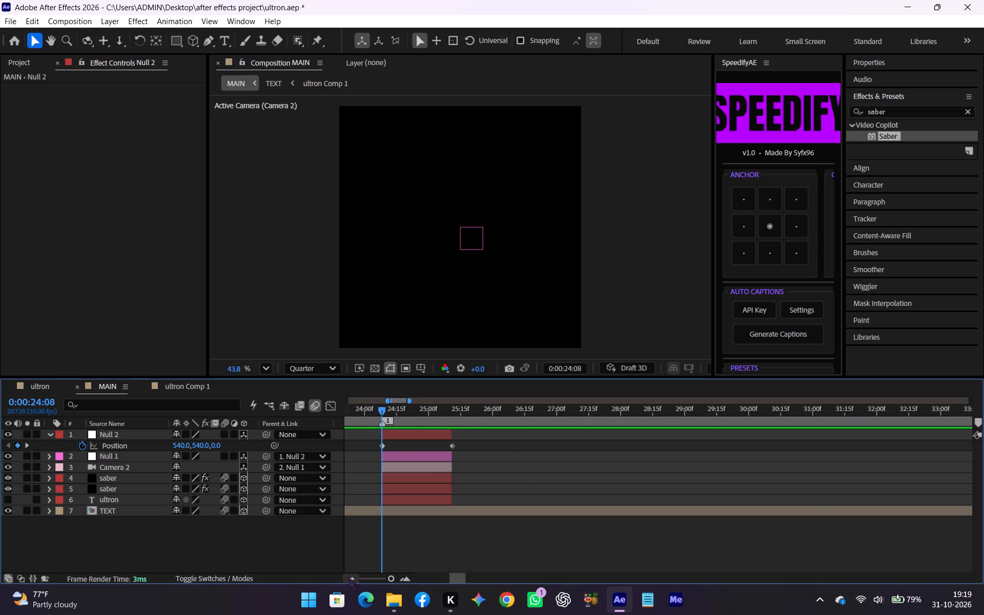
{"action": "left_click", "coordinate": [412, 547]}
{"action": "left_click", "coordinate": [47, 387]}
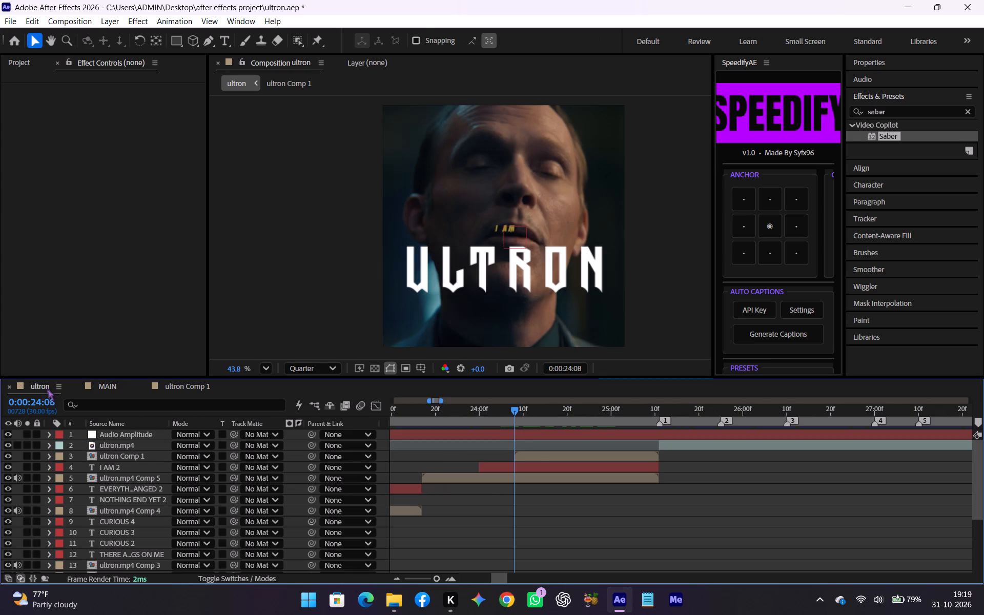
{"action": "left_click_drag", "start_coordinate": [521, 412], "coordinate": [509, 435]}
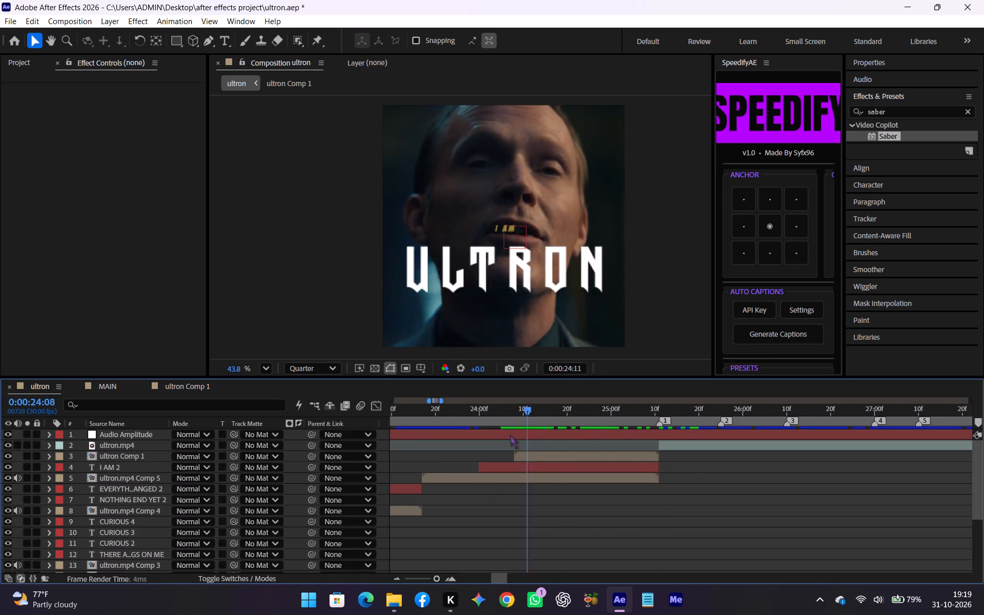
{"action": "left_click_drag", "start_coordinate": [509, 435], "coordinate": [515, 434]}
{"action": "left_click", "coordinate": [174, 385]}
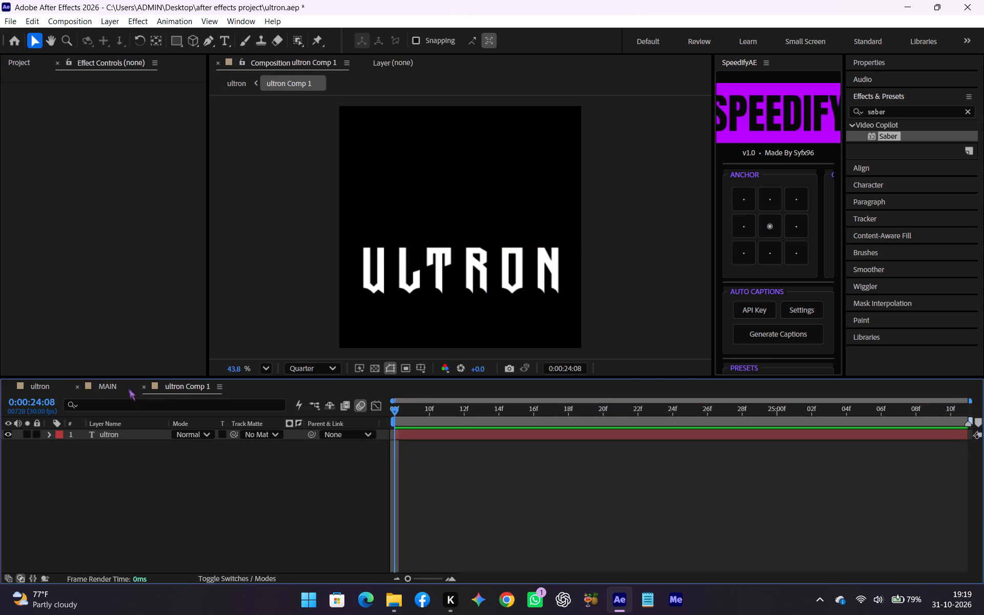
{"action": "left_click", "coordinate": [115, 384]}
{"action": "left_click_drag", "start_coordinate": [413, 543], "coordinate": [413, 429]}
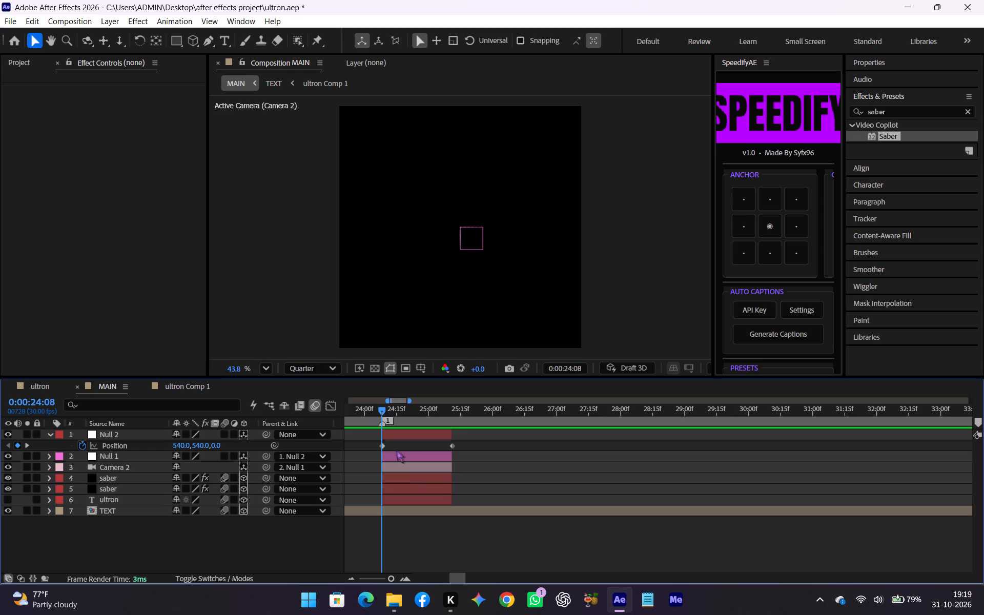
Collapse Null 2's properties in MAIN and deselect the layer.
{"action": "left_click", "coordinate": [110, 433]}
{"action": "left_click", "coordinate": [48, 434]}
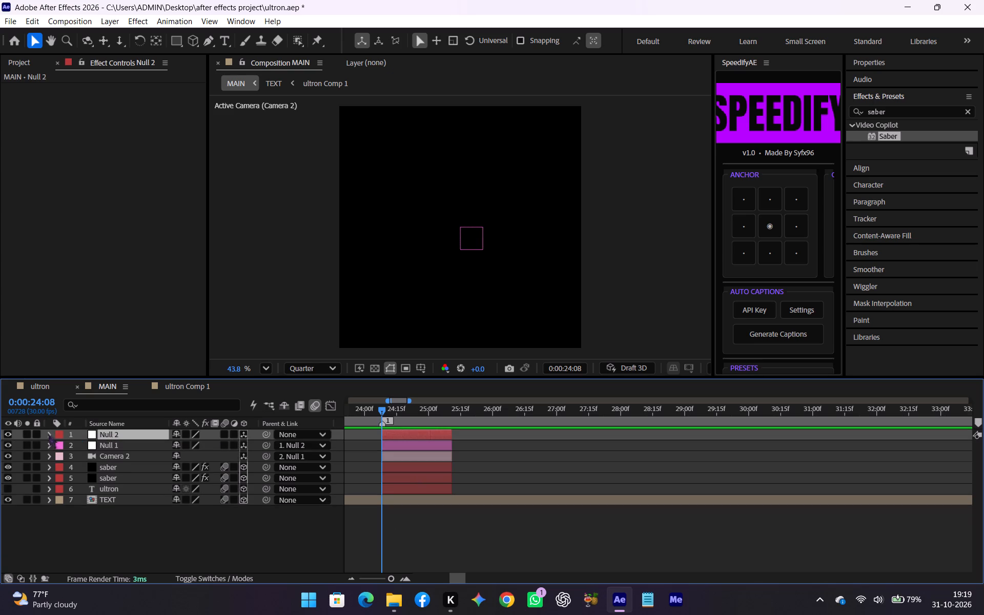
{"action": "left_click", "coordinate": [244, 526]}
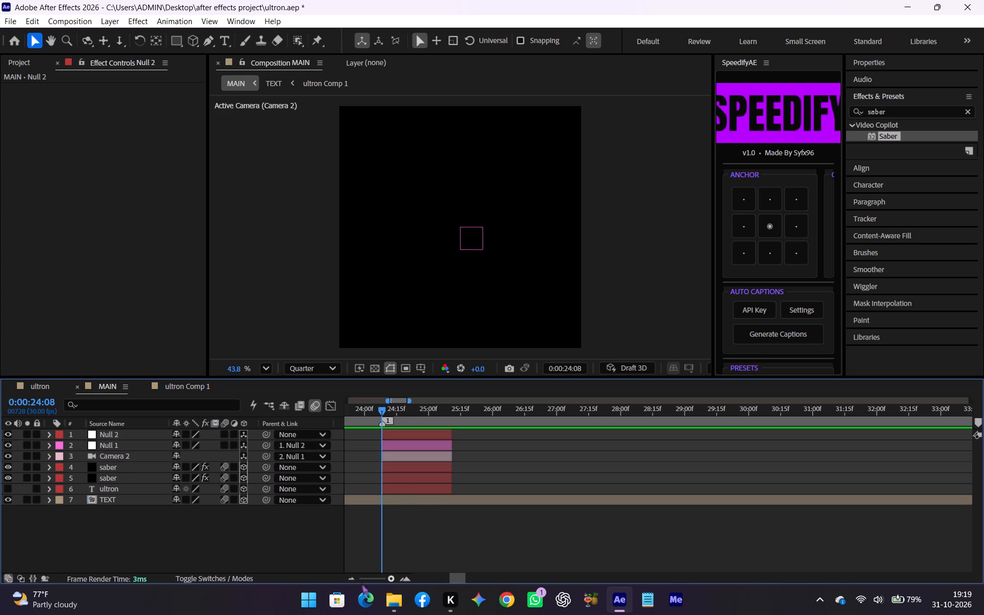